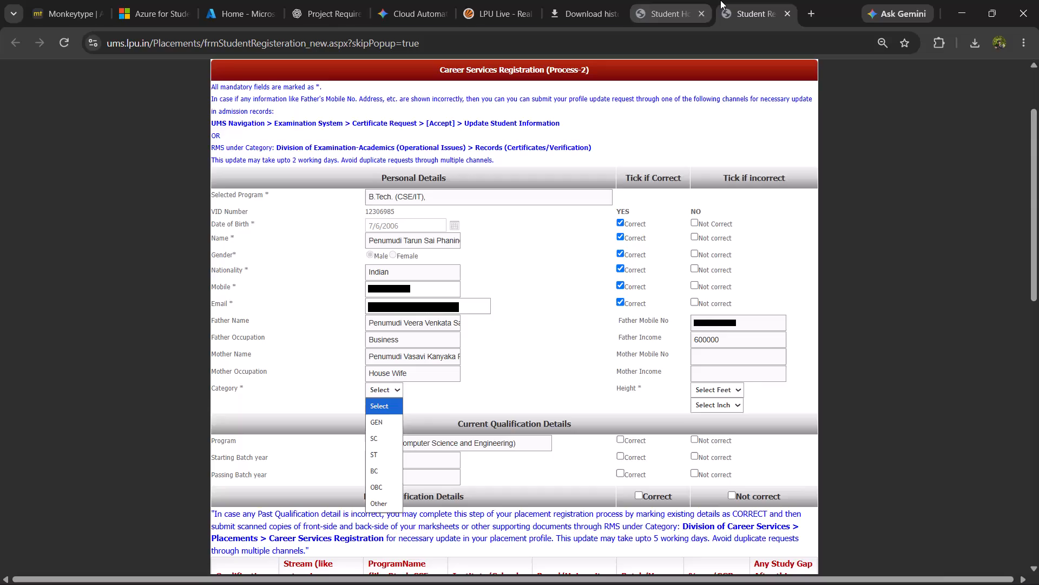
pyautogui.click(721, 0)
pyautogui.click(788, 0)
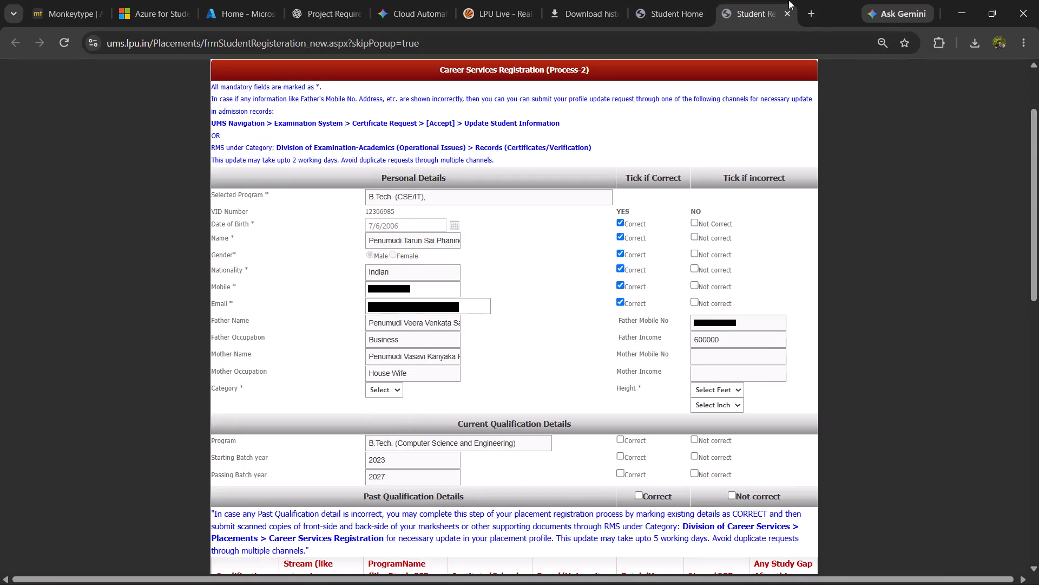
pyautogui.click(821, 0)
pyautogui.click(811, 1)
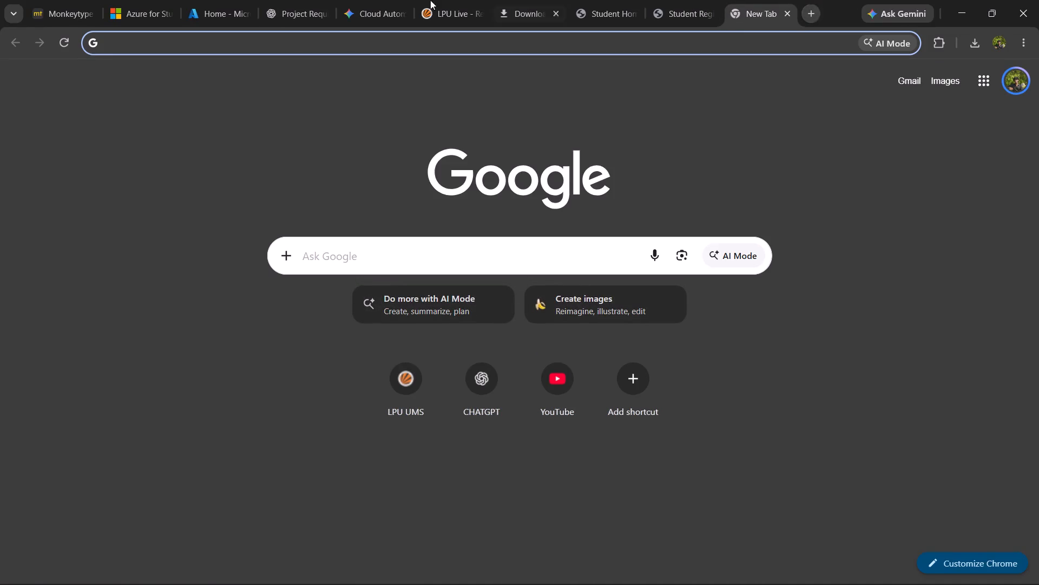
# Switch to the Azure portal and search for recovery to open the Recovery Services vaults service.
pyautogui.click(212, 0)
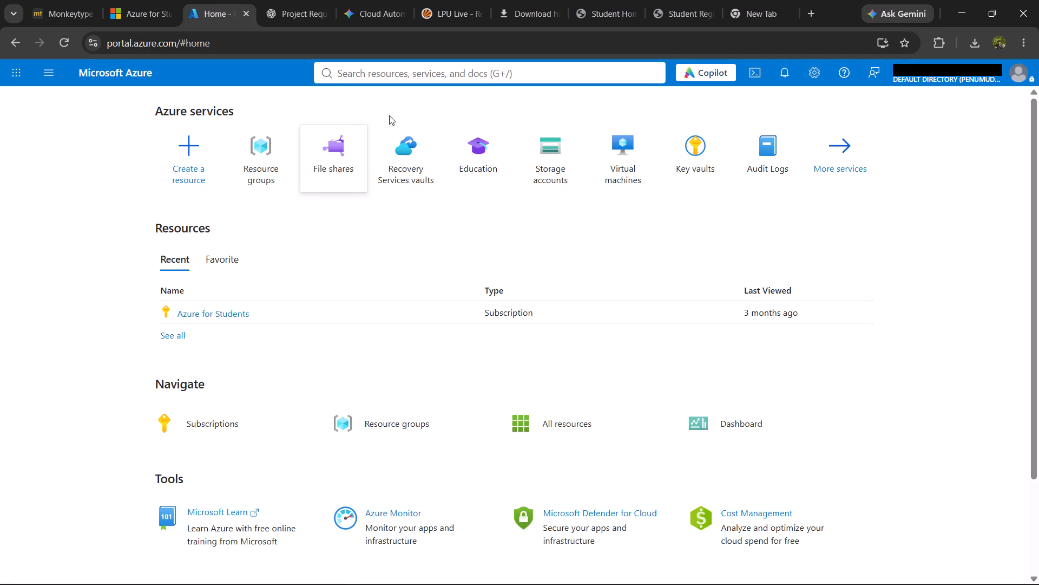
pyautogui.click(281, 152)
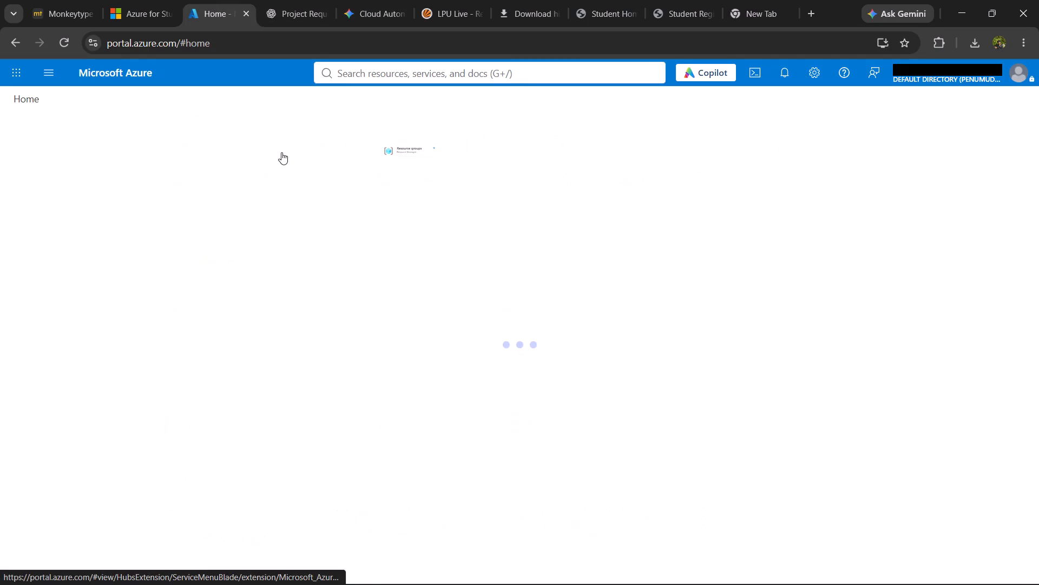
pyautogui.click(130, 65)
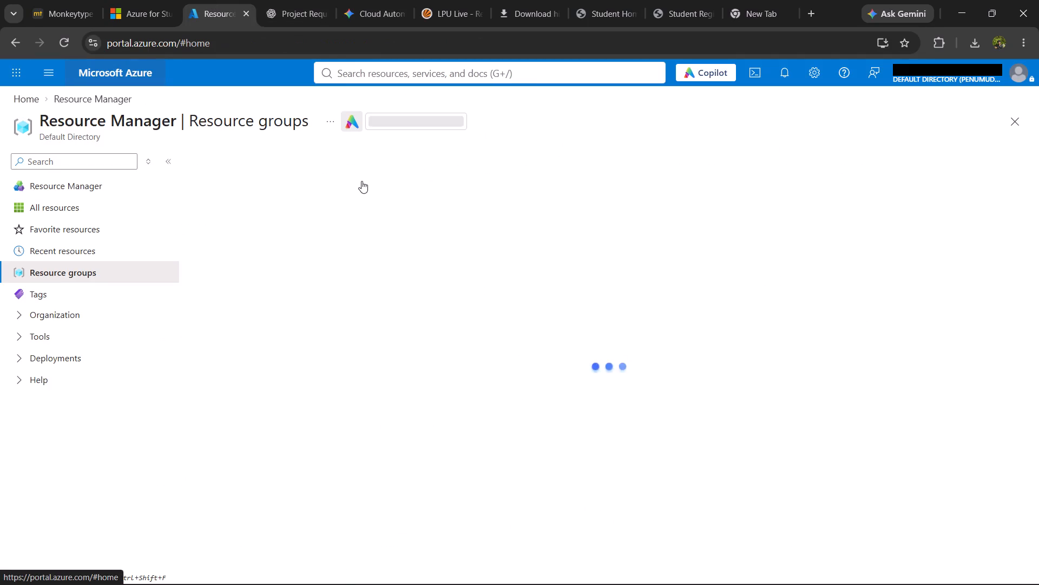
pyautogui.click(436, 81)
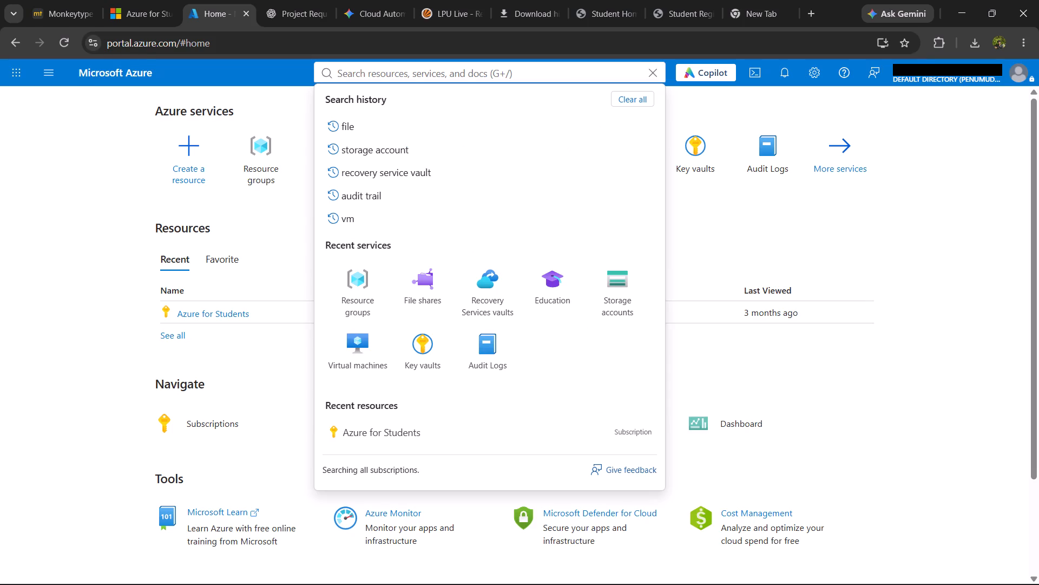
pyautogui.write('recovery')
pyautogui.press('space')
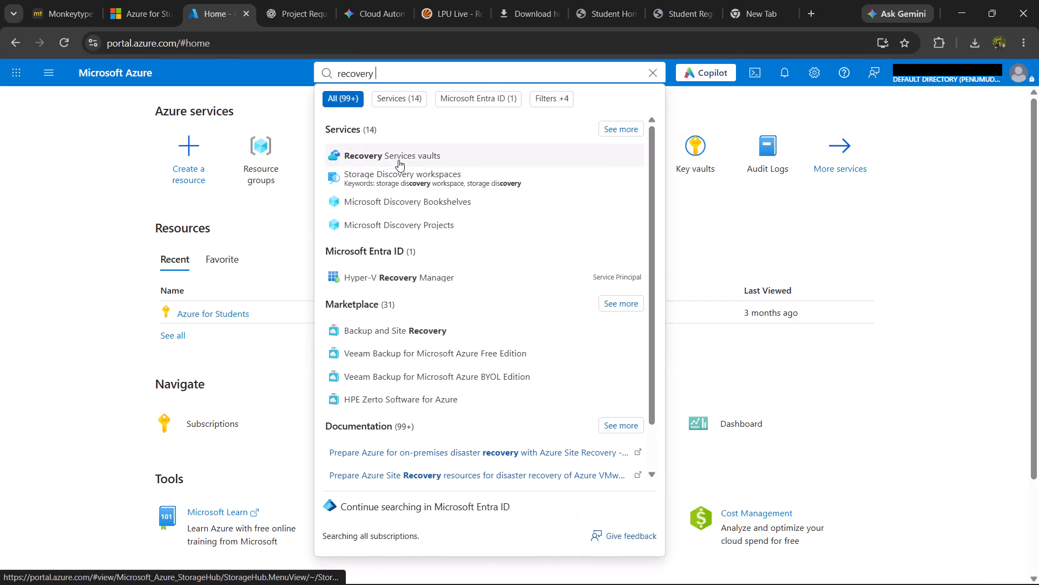
pyautogui.click(398, 160)
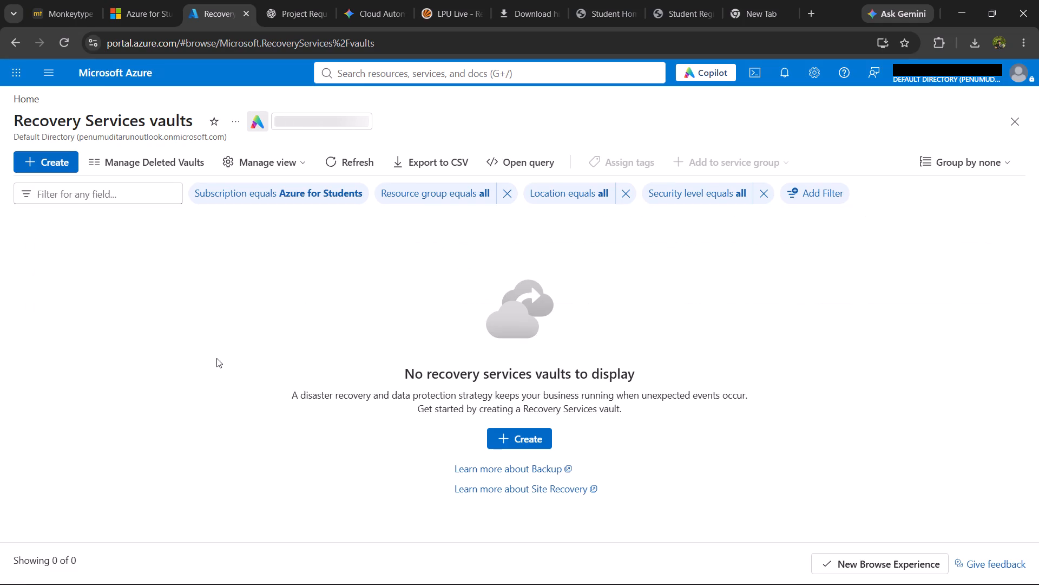
# Start a new Recovery Services vault and create a new resource group named recovery_rg for it.
pyautogui.click(519, 430)
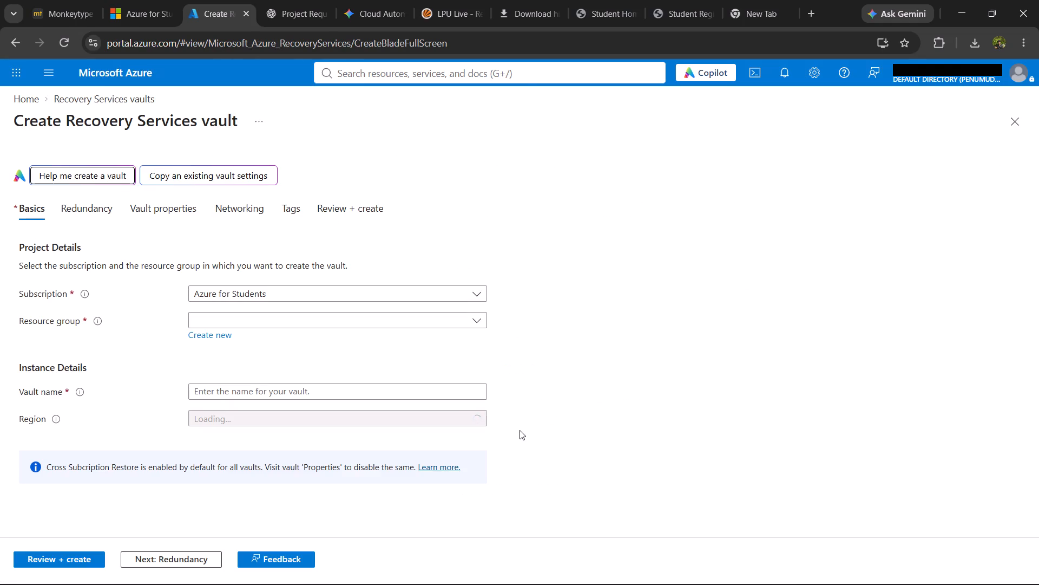
pyautogui.click(222, 330)
pyautogui.write('recovrey')
pyautogui.press('BackSpace')
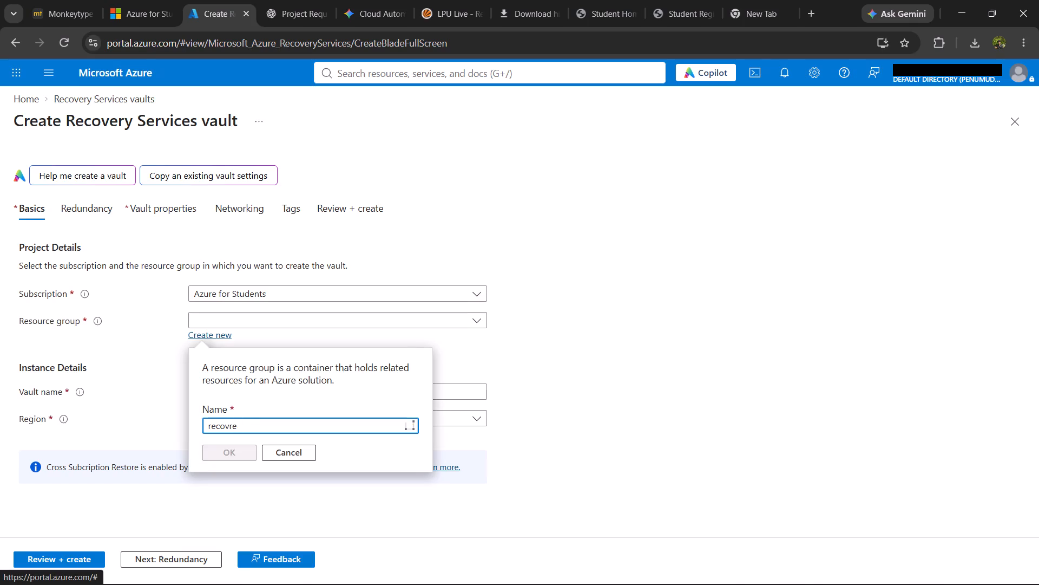
pyautogui.press('BackSpace')
pyautogui.press('BackSpace')
pyautogui.press('BackSpace')
pyautogui.write('very_rg')
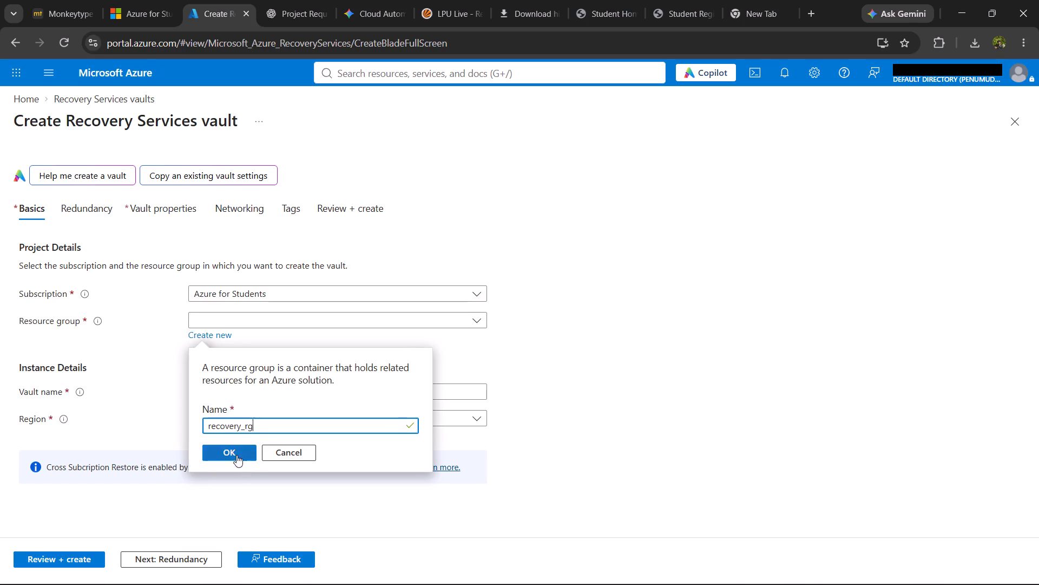
pyautogui.click(236, 455)
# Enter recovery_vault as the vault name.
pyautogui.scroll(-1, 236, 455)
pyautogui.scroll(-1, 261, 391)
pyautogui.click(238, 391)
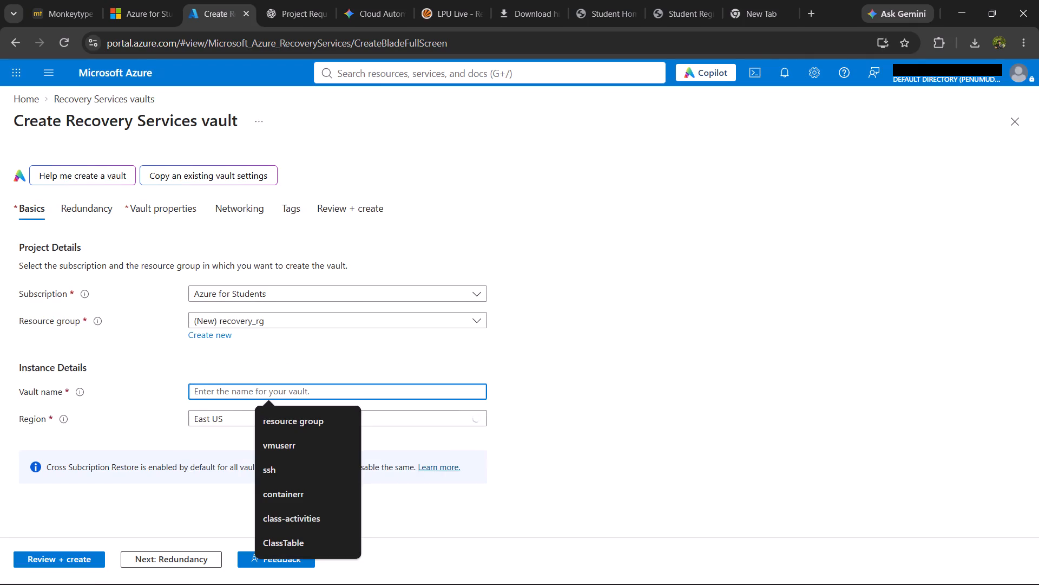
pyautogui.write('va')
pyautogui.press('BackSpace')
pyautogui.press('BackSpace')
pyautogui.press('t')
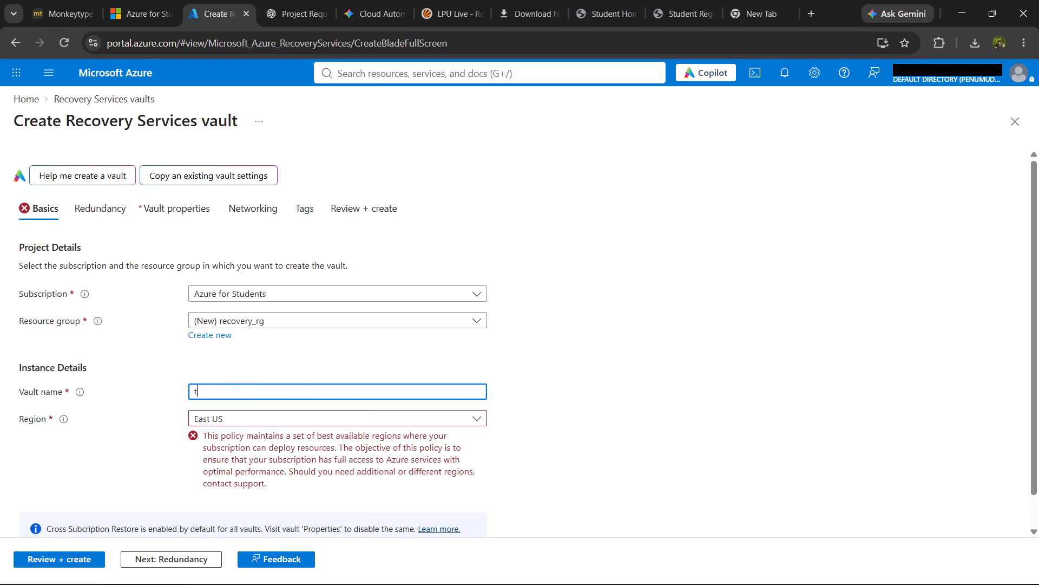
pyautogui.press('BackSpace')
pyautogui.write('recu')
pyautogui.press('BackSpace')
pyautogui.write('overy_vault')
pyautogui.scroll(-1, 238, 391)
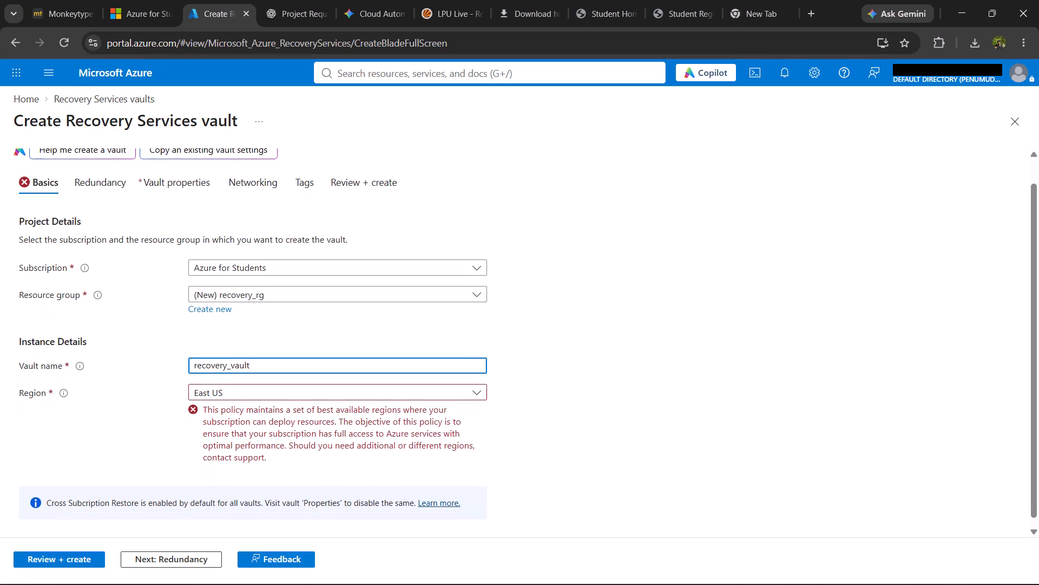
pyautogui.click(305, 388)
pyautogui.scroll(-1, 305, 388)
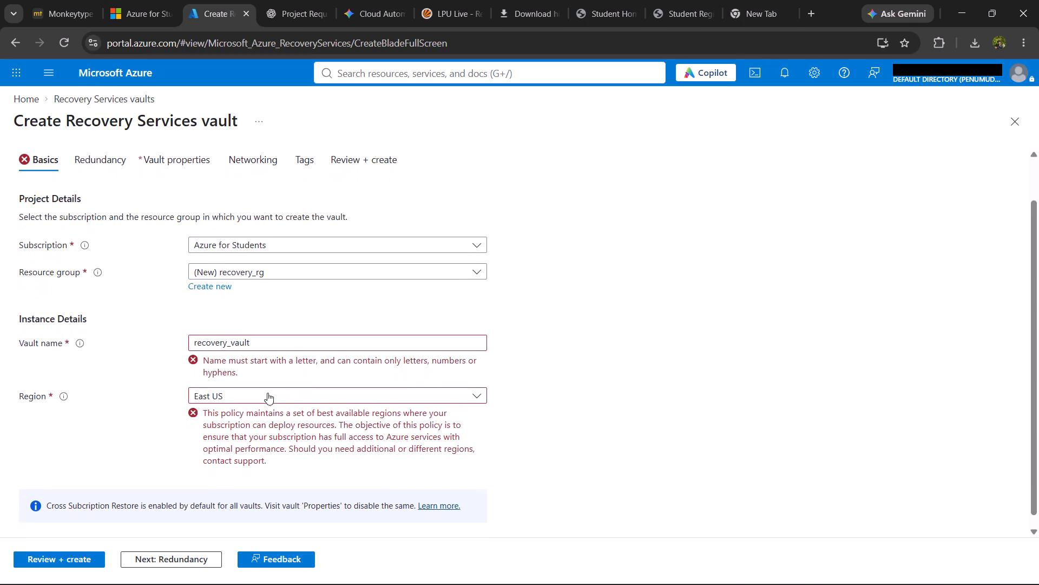
# Replace the vault name with recoveryVaultt.
pyautogui.click(295, 337)
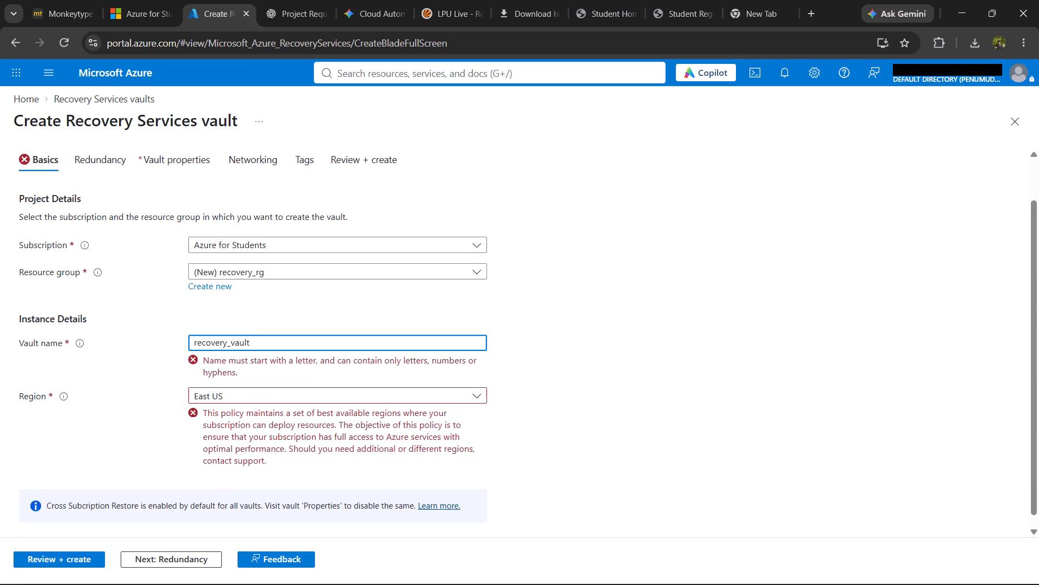
pyautogui.press('Left')
pyautogui.press('Left')
pyautogui.press('Left')
pyautogui.press('Left')
pyautogui.press('Left')
pyautogui.press('BackSpace')
pyautogui.press('Right')
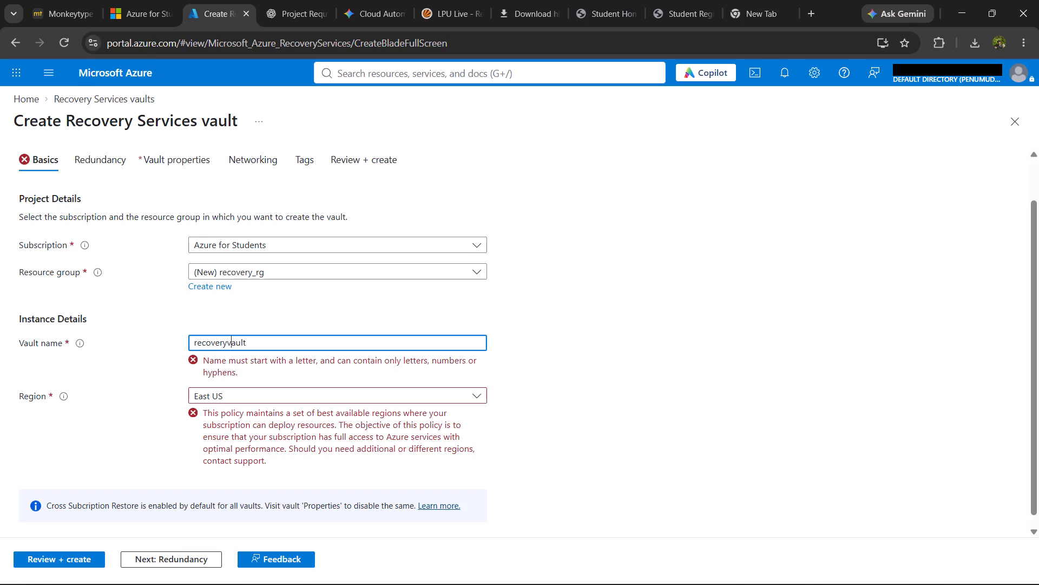
pyautogui.press('BackSpace')
pyautogui.hotkey('shift', 'v')
pyautogui.hotkey('ctrl', 'a')
pyautogui.hotkey('ctrl', 'BackSpace')
pyautogui.write('recoveryVaultt')
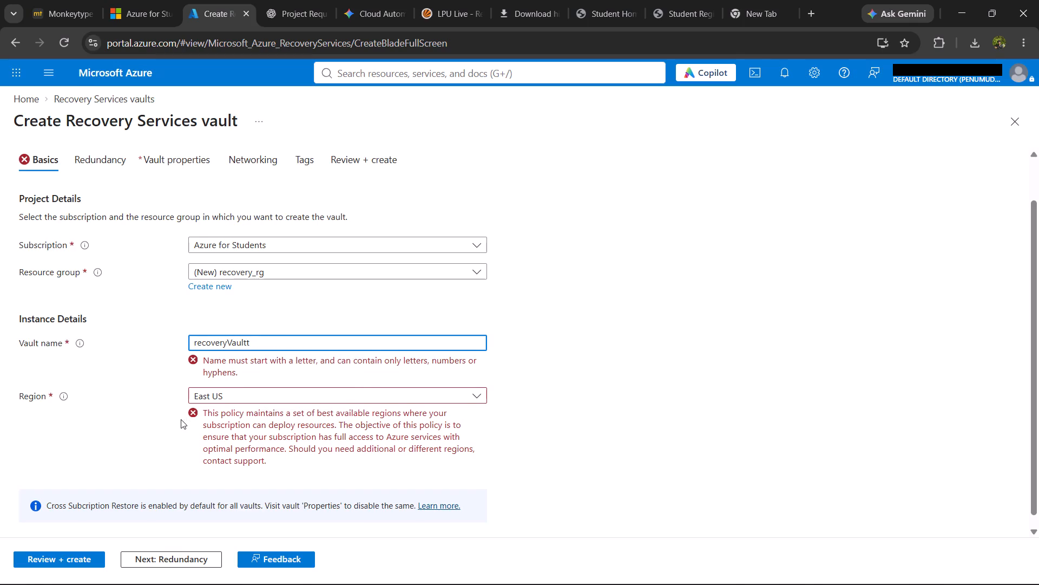
# Set the vault's region to Korea Central.
pyautogui.click(209, 397)
pyautogui.click(218, 386)
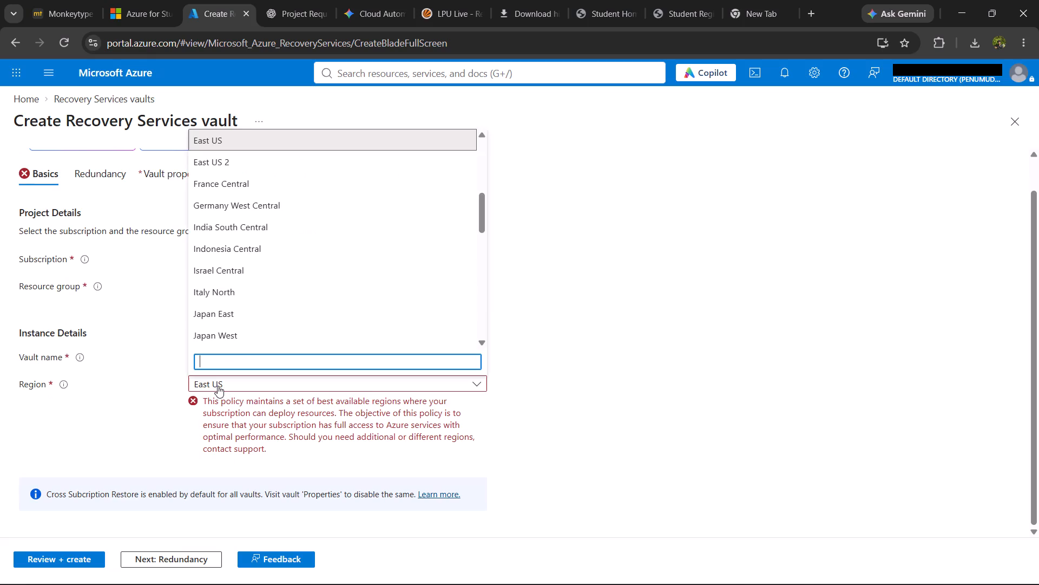
pyautogui.scroll(-2, 245, 300)
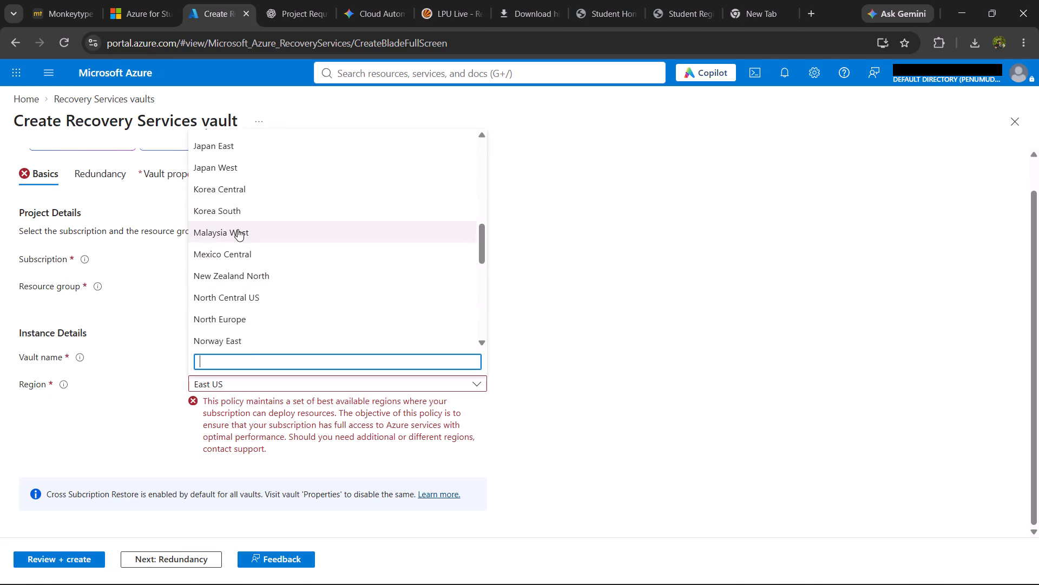
pyautogui.click(245, 185)
pyautogui.scroll(-2, 212, 413)
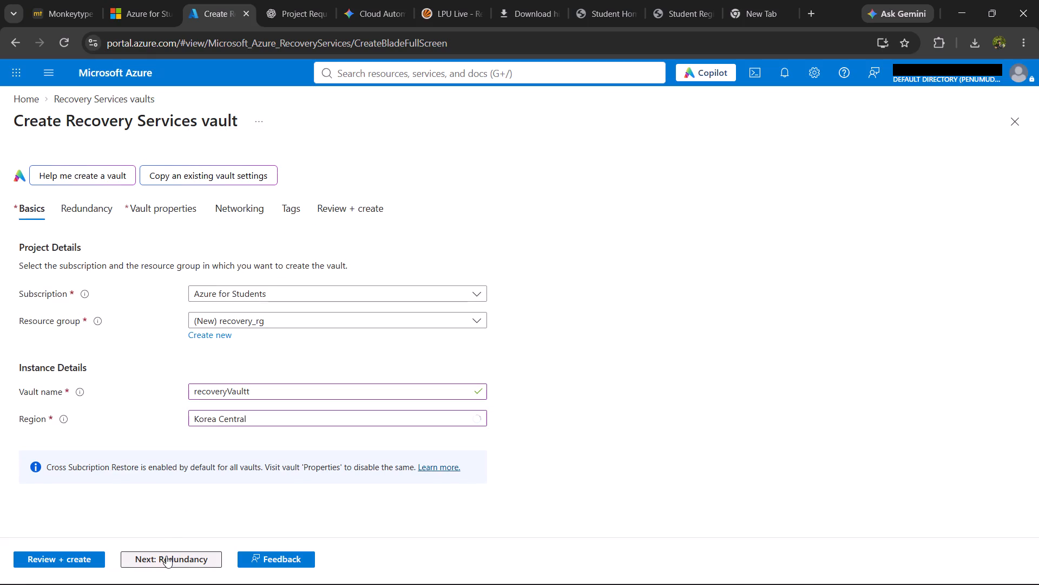
# Look over the vault properties, keep the default settings, and validate and create the vault.
pyautogui.click(166, 556)
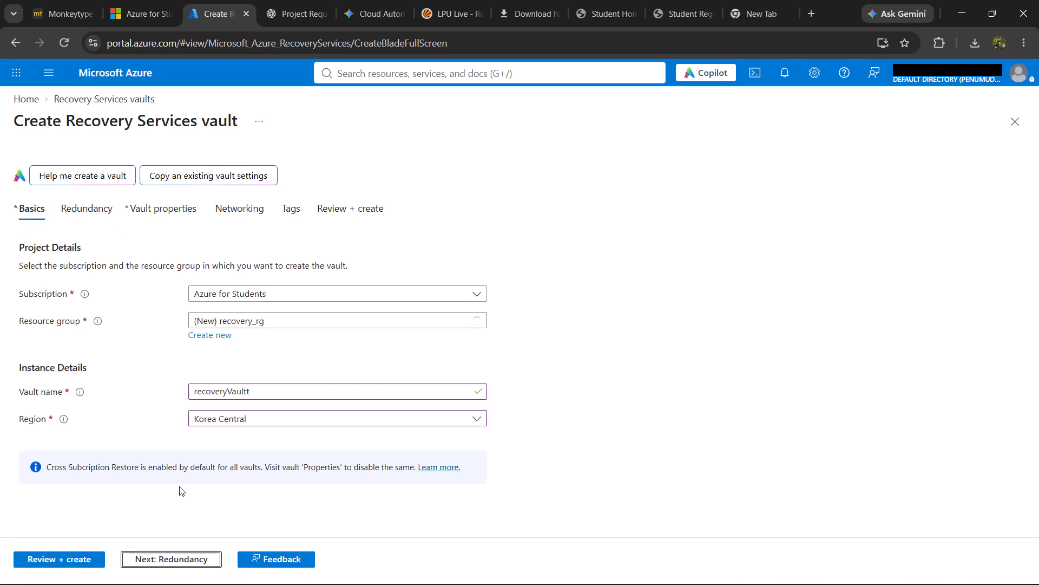
pyautogui.click(165, 205)
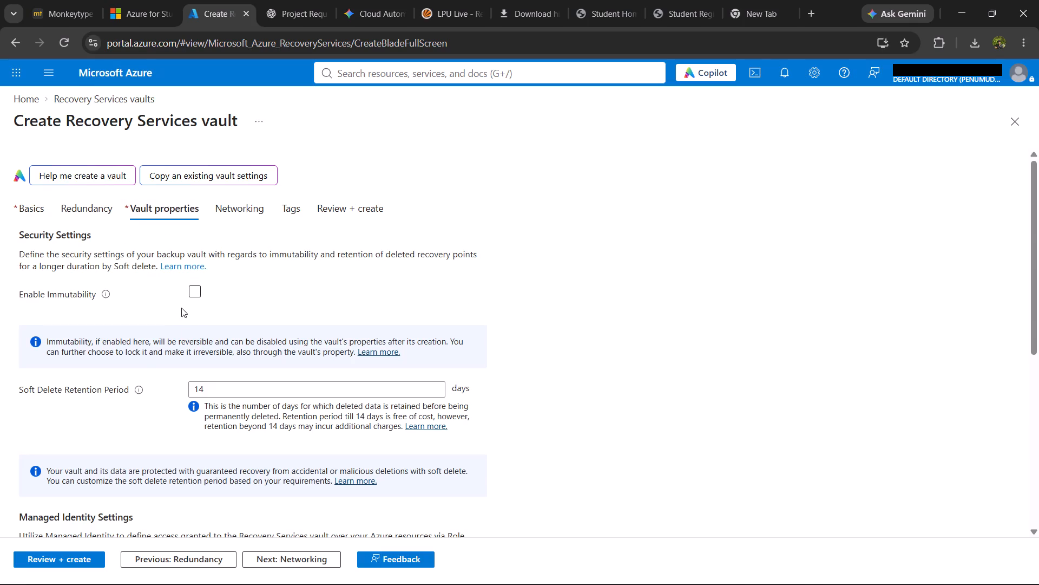
pyautogui.scroll(-1, 189, 348)
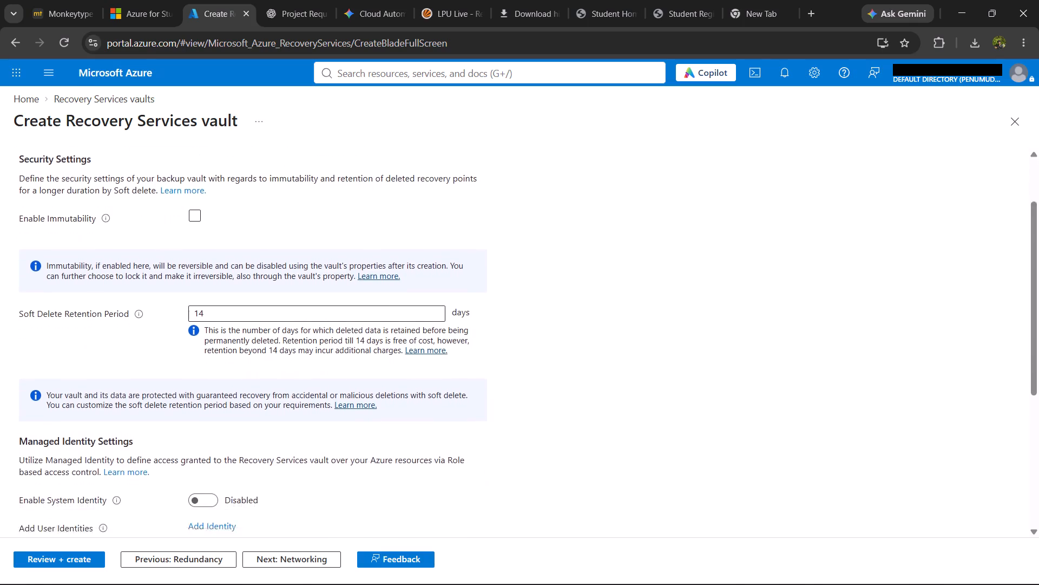
pyautogui.scroll(-1, 189, 348)
pyautogui.hscroll(-1, 189, 348)
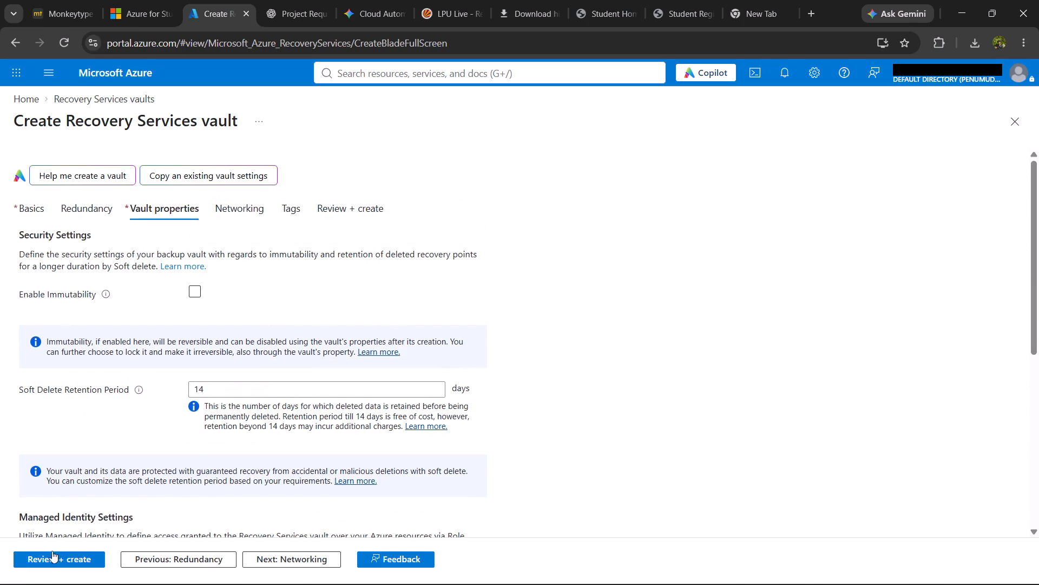
pyautogui.click(52, 552)
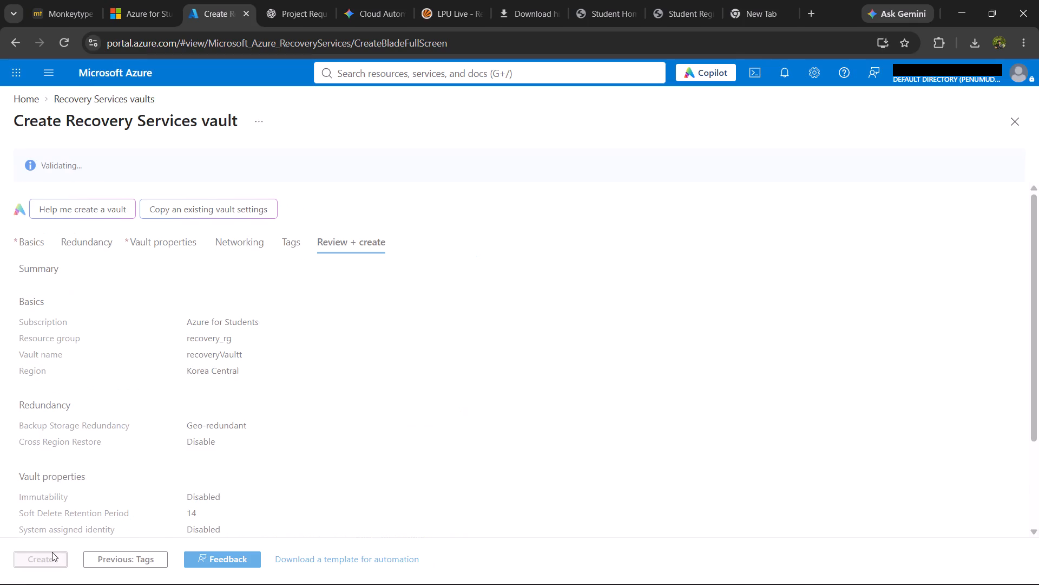
pyautogui.click(52, 552)
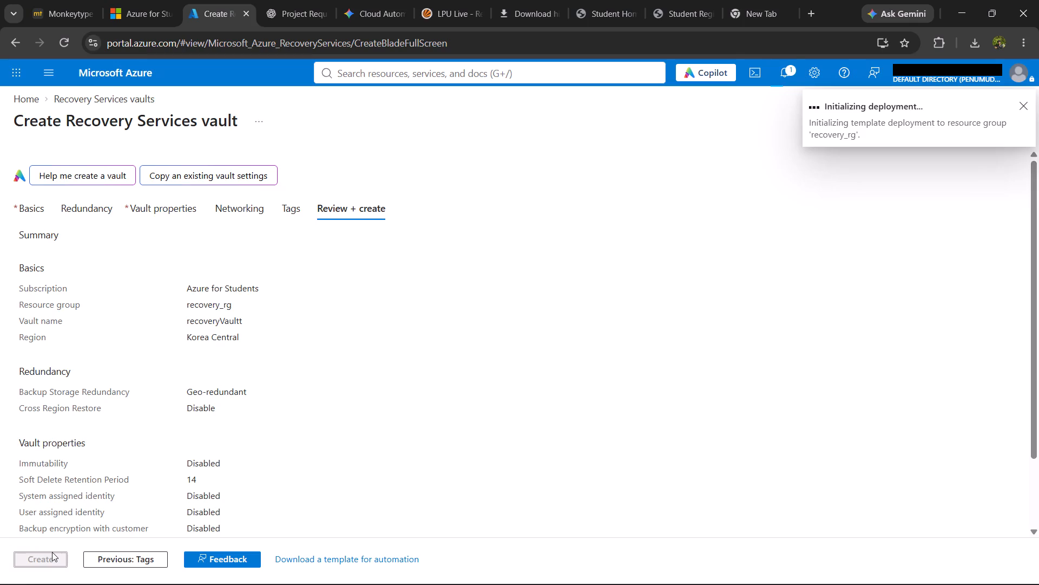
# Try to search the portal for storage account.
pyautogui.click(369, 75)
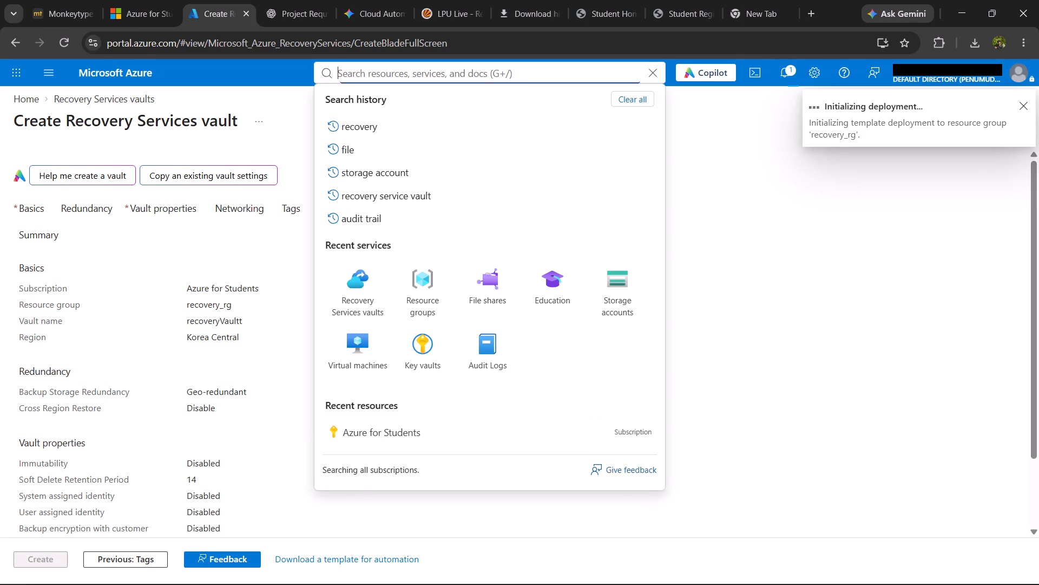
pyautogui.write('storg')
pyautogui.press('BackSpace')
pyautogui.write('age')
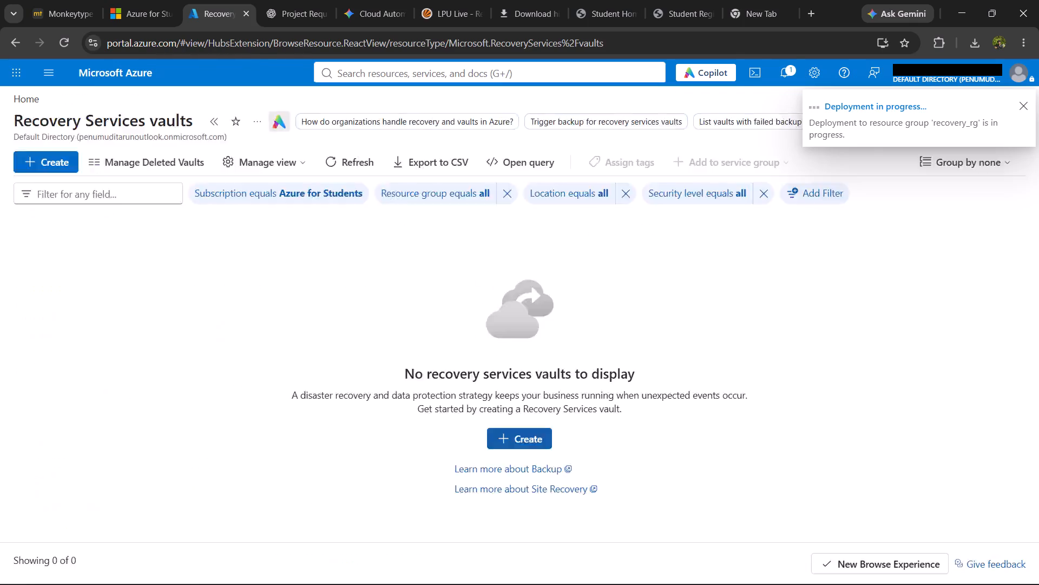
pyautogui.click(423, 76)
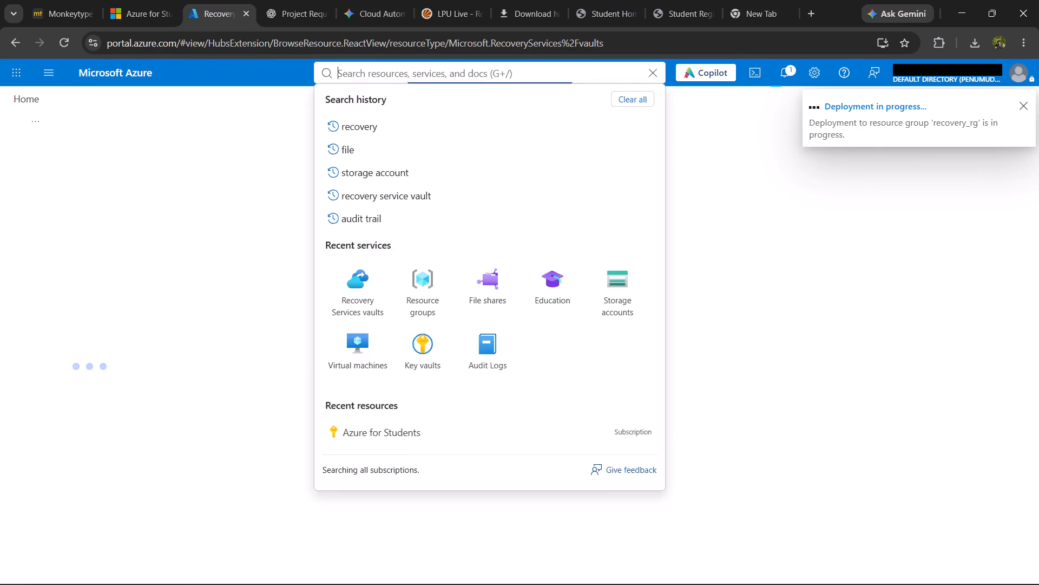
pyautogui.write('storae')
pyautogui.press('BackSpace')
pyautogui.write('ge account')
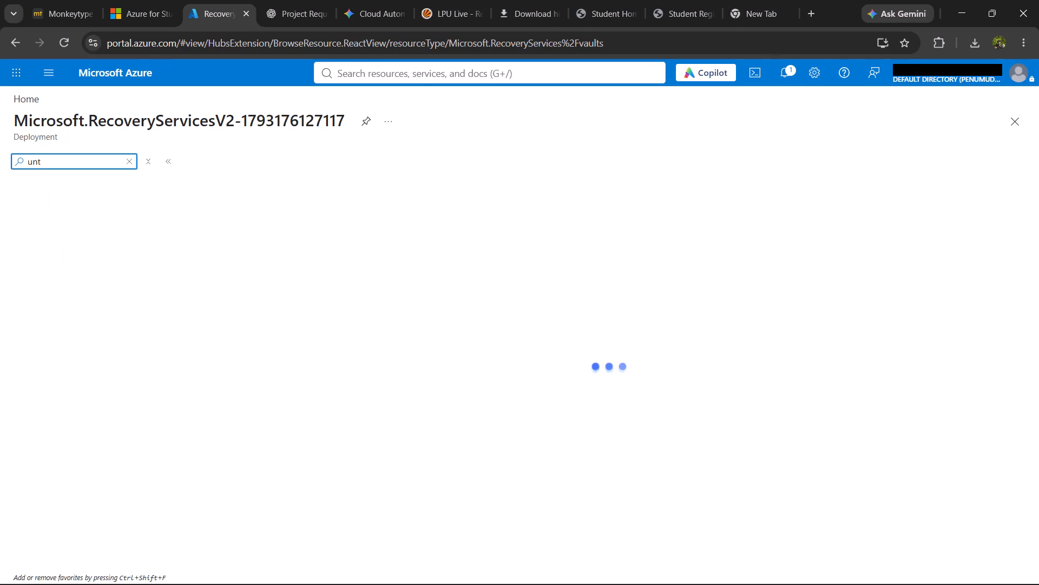
# Open the Storage accounts service from the recently used services.
pyautogui.moveTo(457, 89); pyautogui.dragTo(462, 73)
pyautogui.click(462, 73)
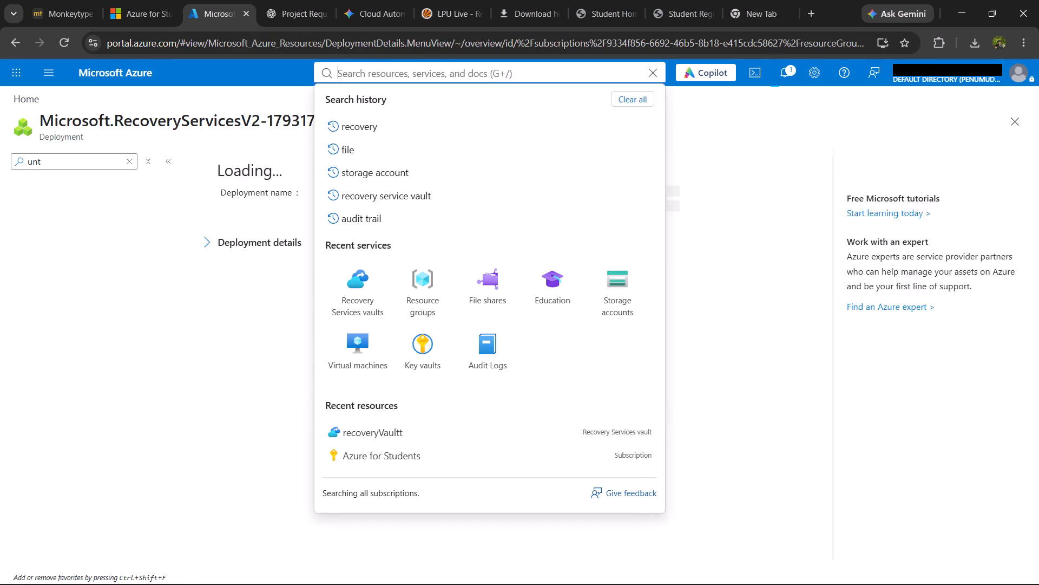
pyautogui.click(440, 66)
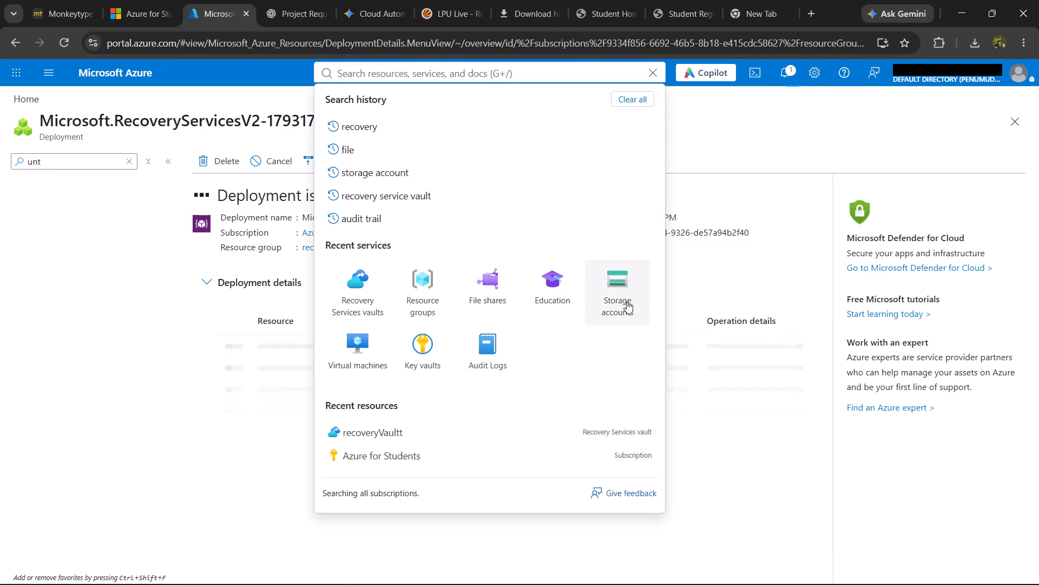
pyautogui.click(627, 301)
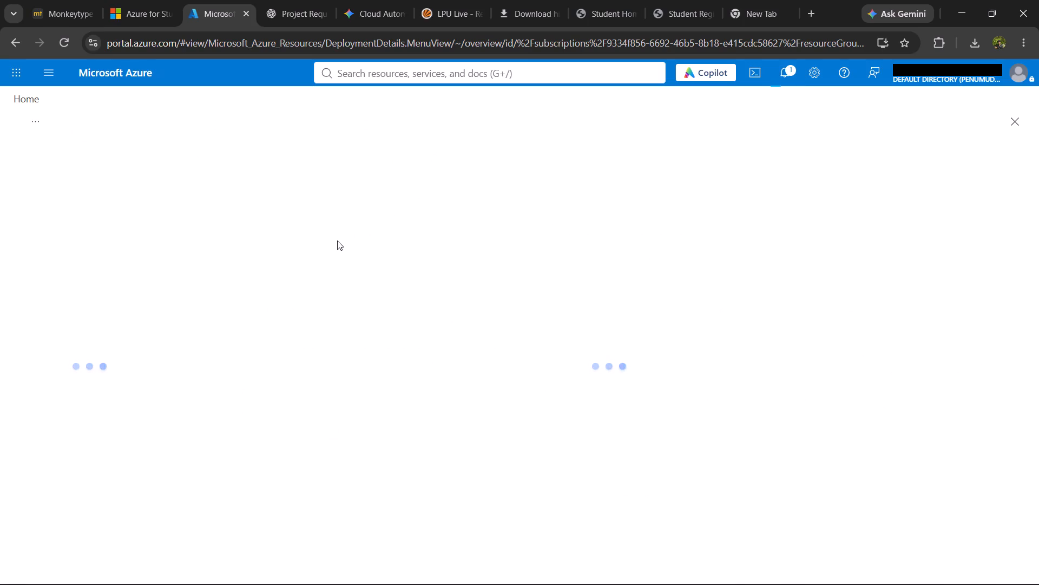
pyautogui.press('space')
pyautogui.press('space')
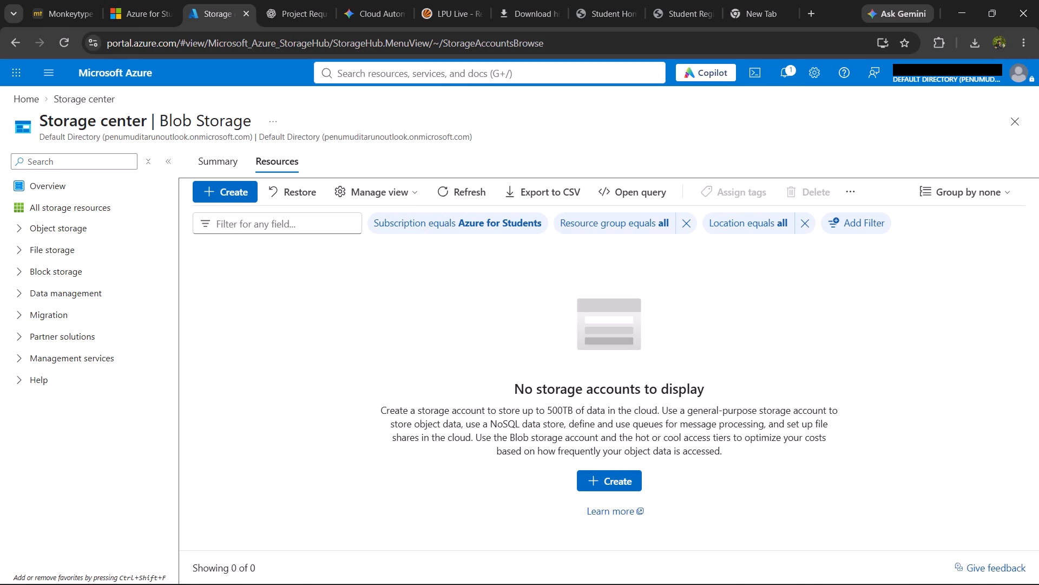
# Start creating a new storage account.
pyautogui.click(231, 189)
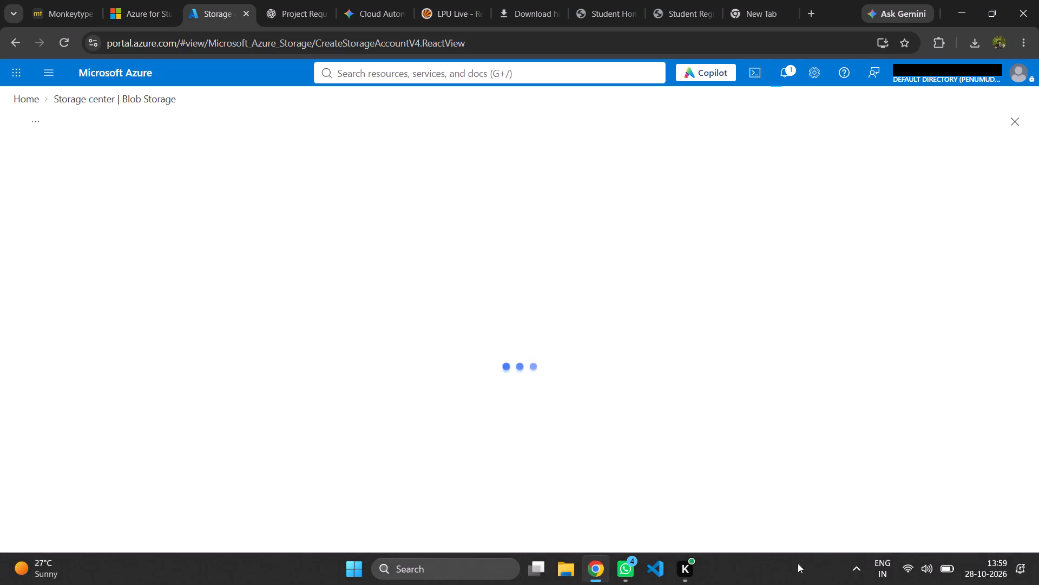
pyautogui.click(931, 565)
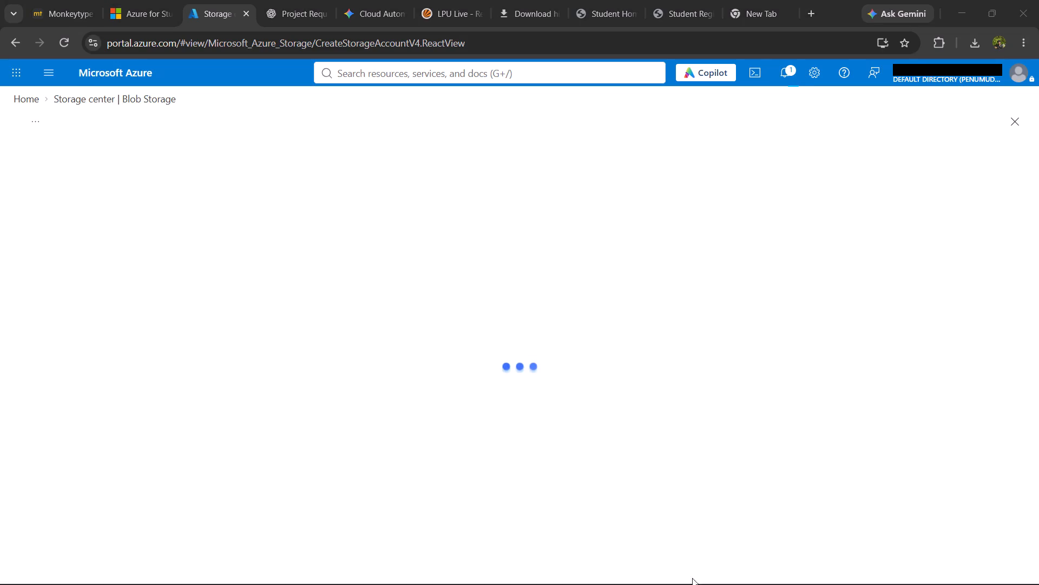
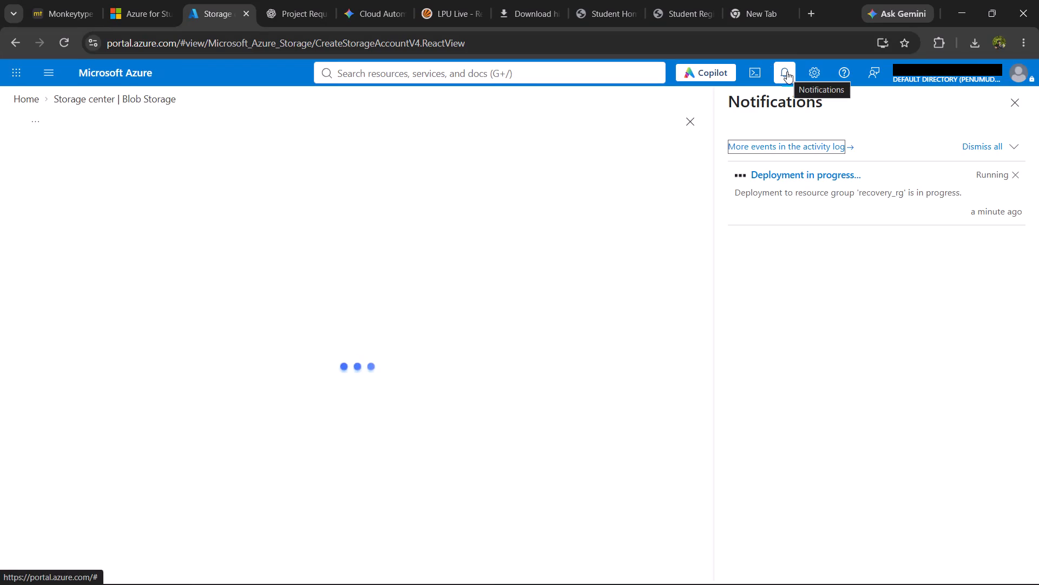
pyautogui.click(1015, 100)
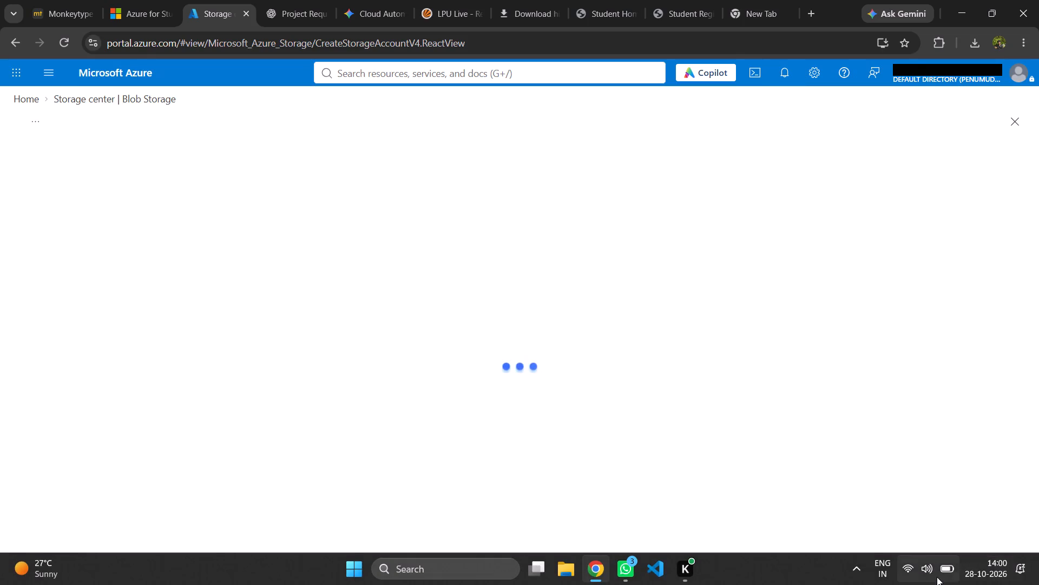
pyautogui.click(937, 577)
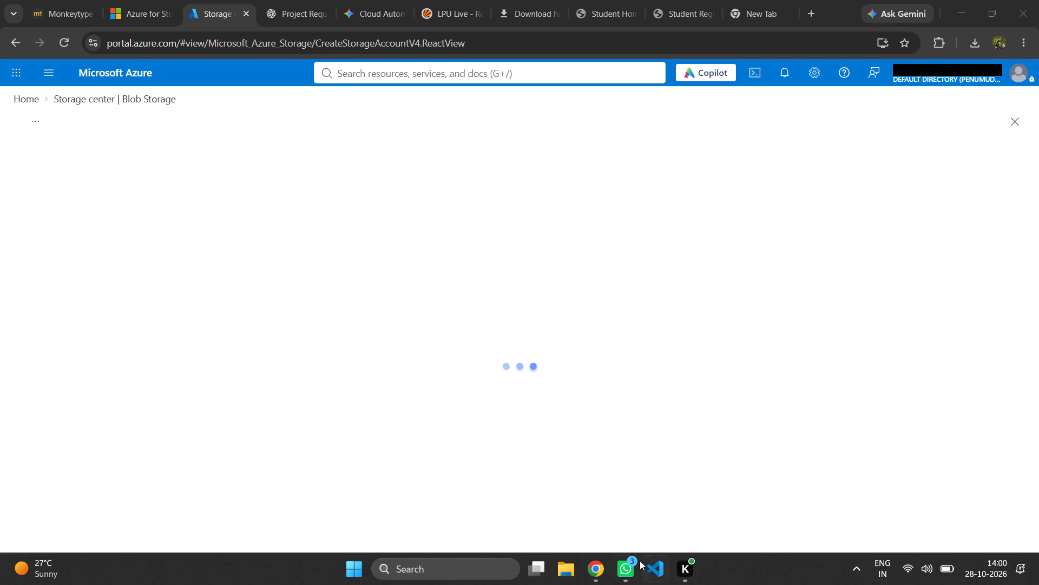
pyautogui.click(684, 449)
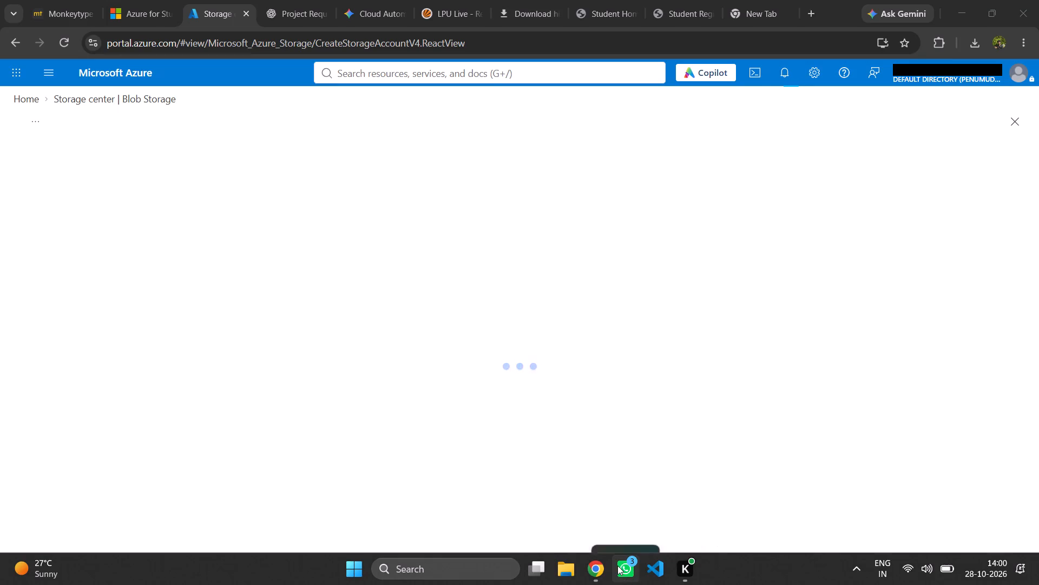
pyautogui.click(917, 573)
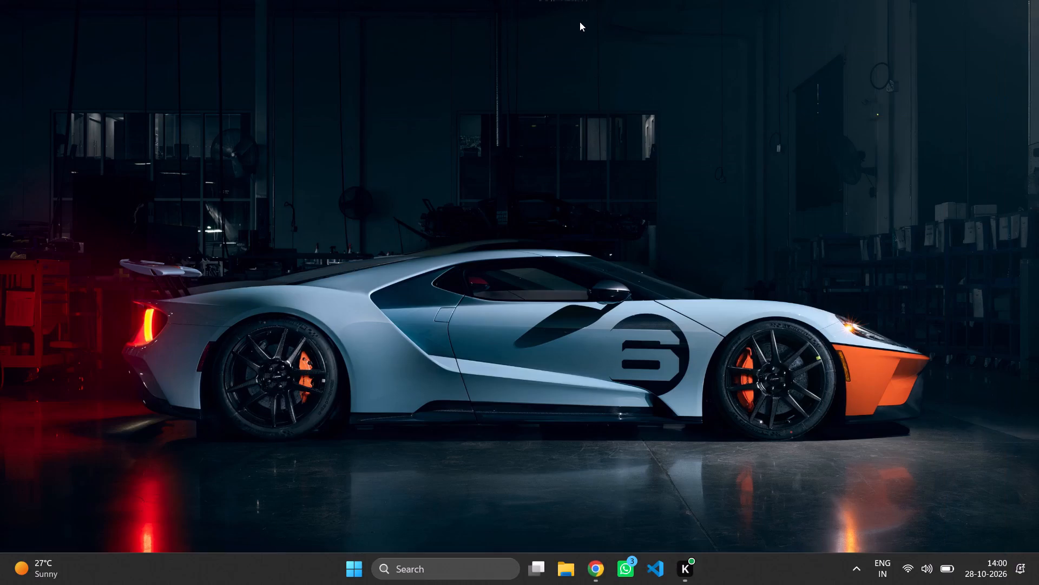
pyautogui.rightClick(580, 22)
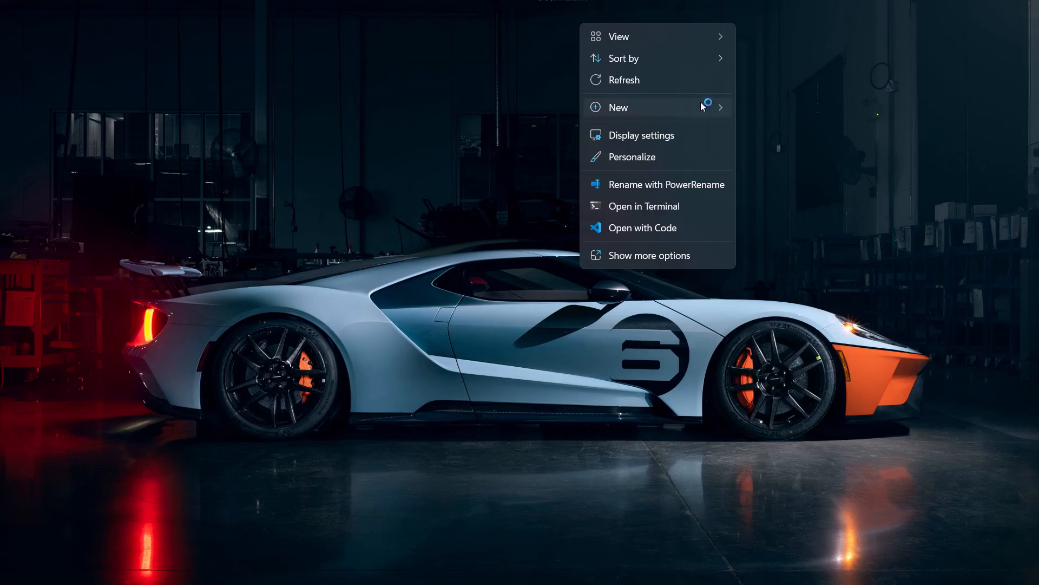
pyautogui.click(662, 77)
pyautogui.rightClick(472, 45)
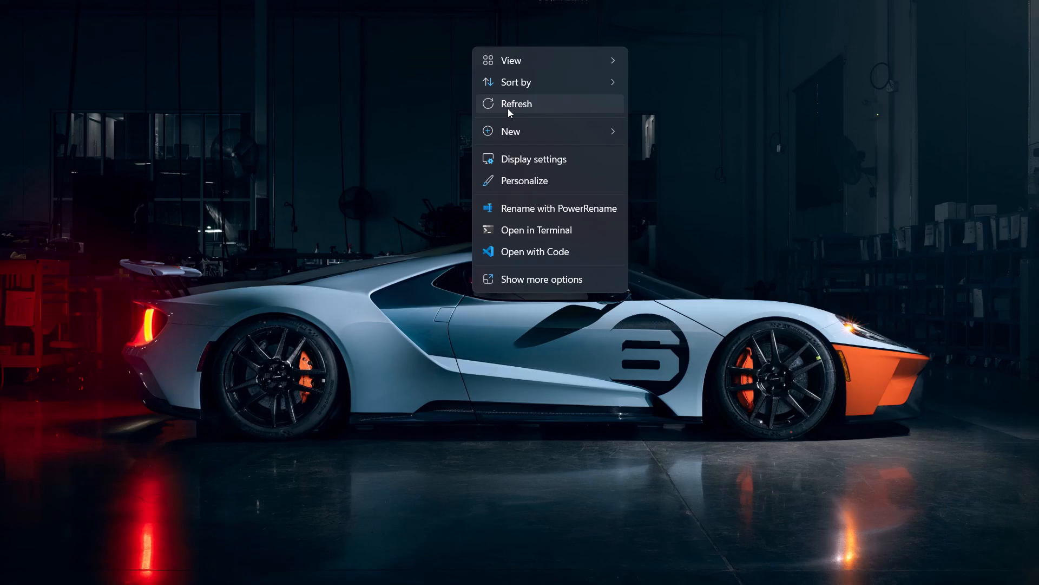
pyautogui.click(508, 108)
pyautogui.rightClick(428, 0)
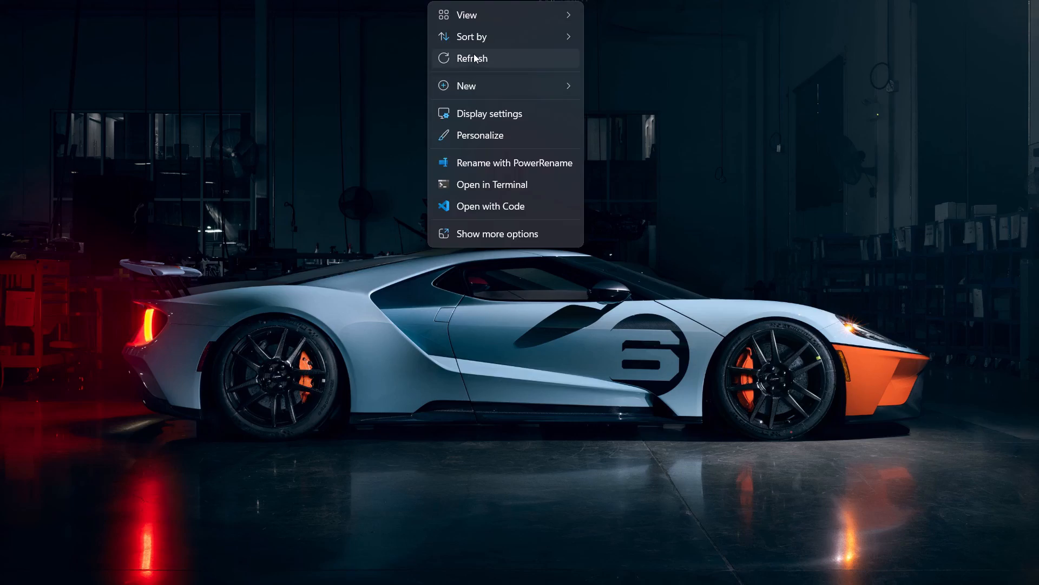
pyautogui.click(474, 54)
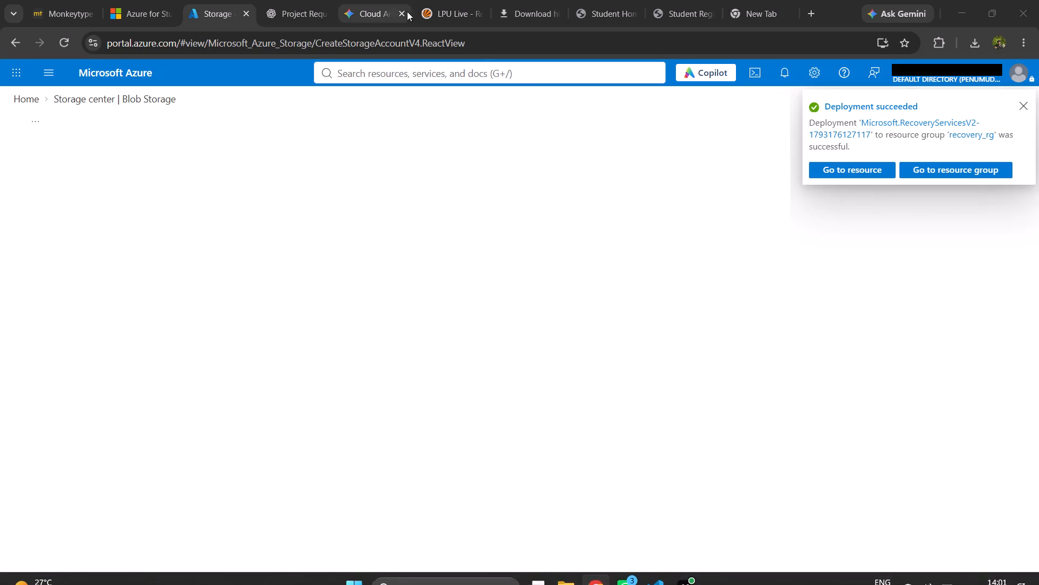
# Return to the Blob Storage resource list in Storage center and start creating a storage account again.
pyautogui.click(75, 94)
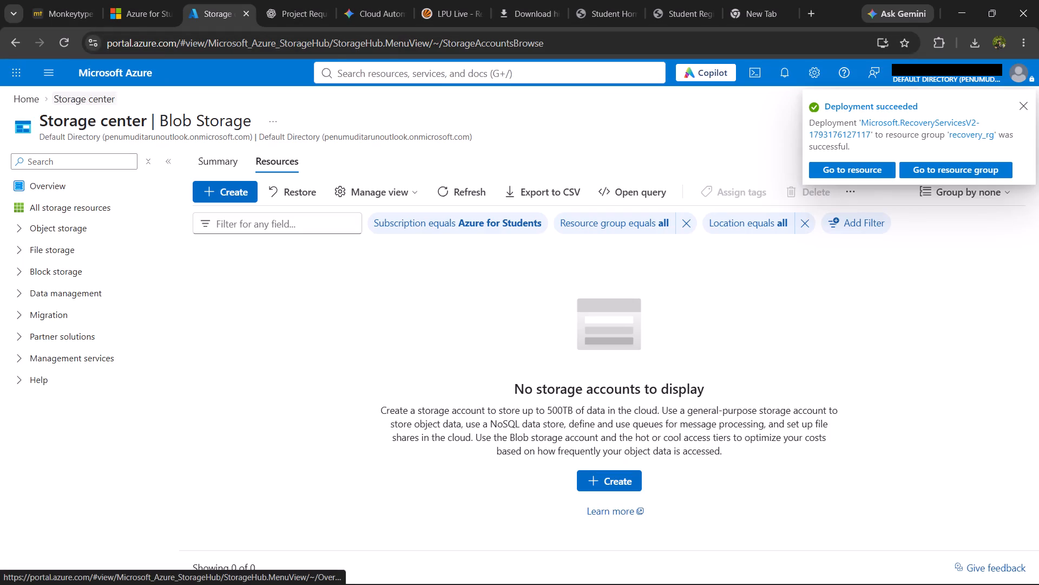
pyautogui.click(232, 192)
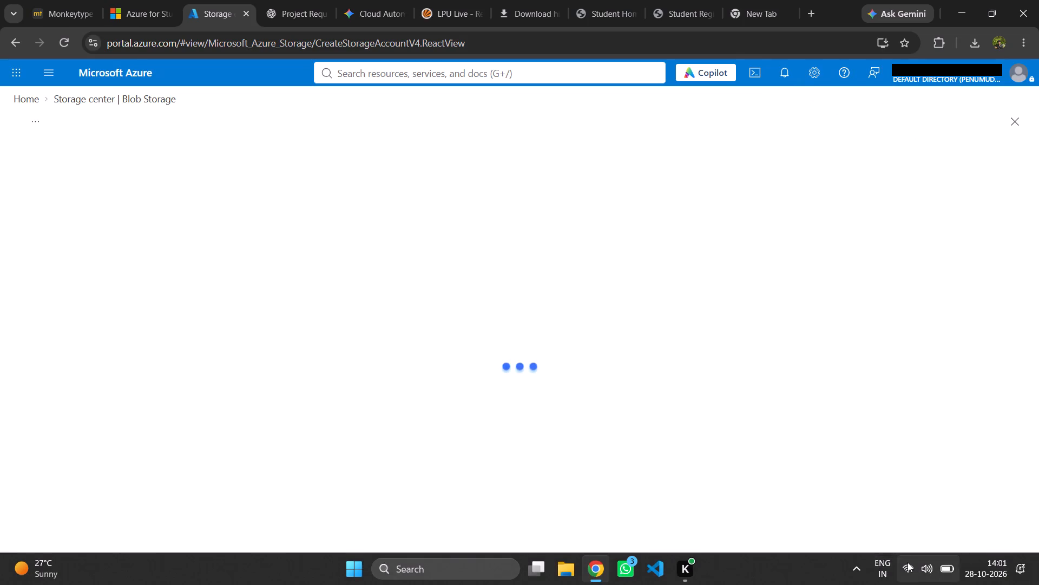
pyautogui.click(908, 562)
pyautogui.click(689, 386)
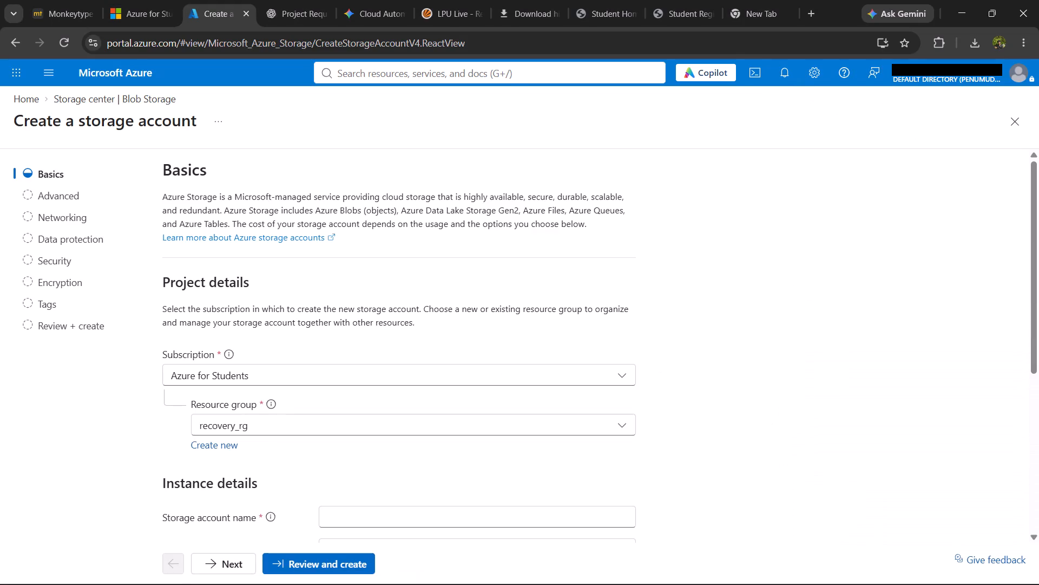
# Name the new storage account filesharestorageacctt.
pyautogui.scroll(-4, 259, 454)
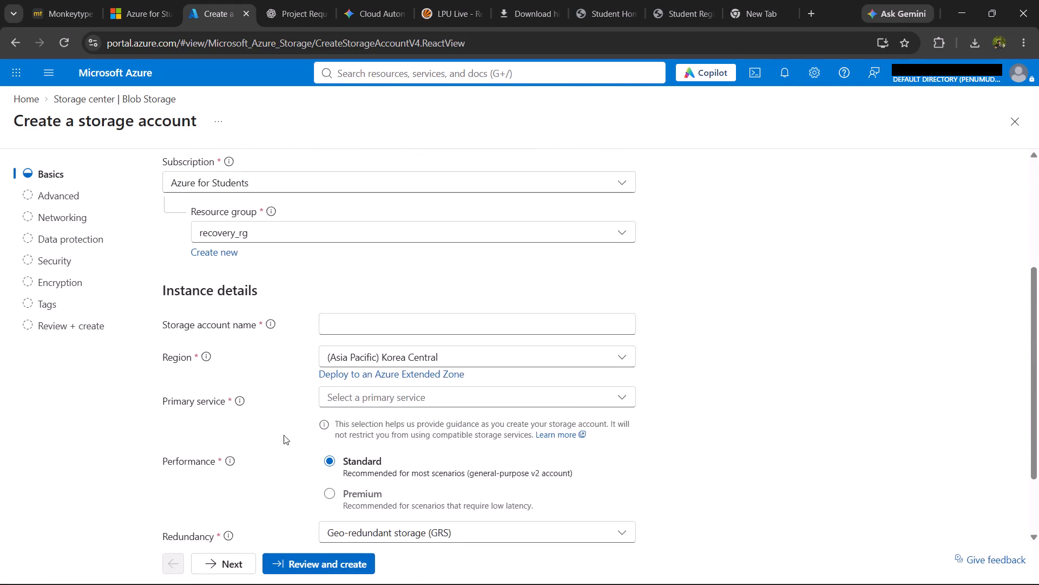
pyautogui.click(403, 320)
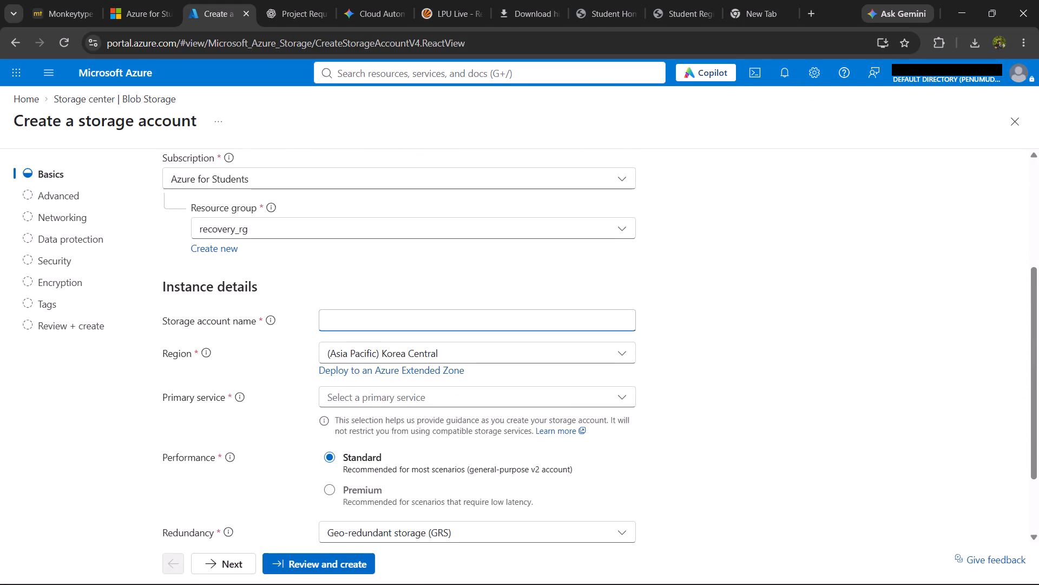
pyautogui.write('file')
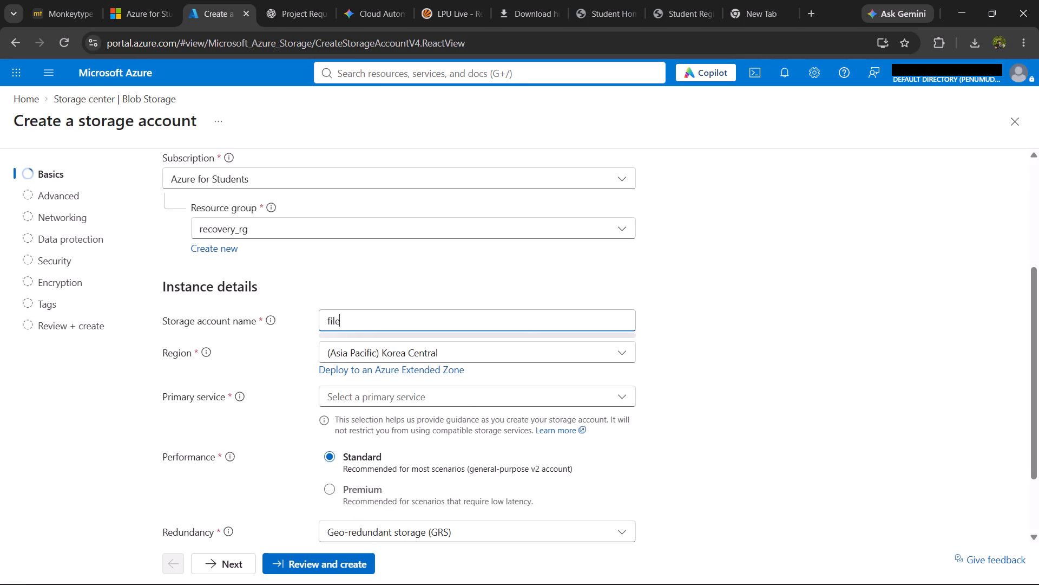
pyautogui.write('Share')
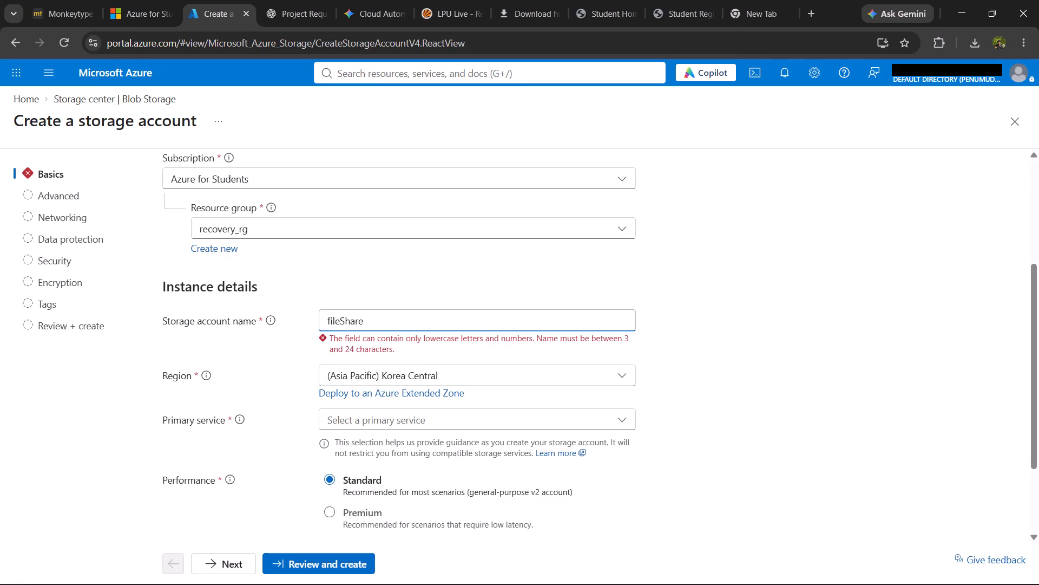
pyautogui.press('BackSpace')
pyautogui.press('BackSpace')
pyautogui.press('BackSpace')
pyautogui.press('BackSpace')
pyautogui.press('BackSpace')
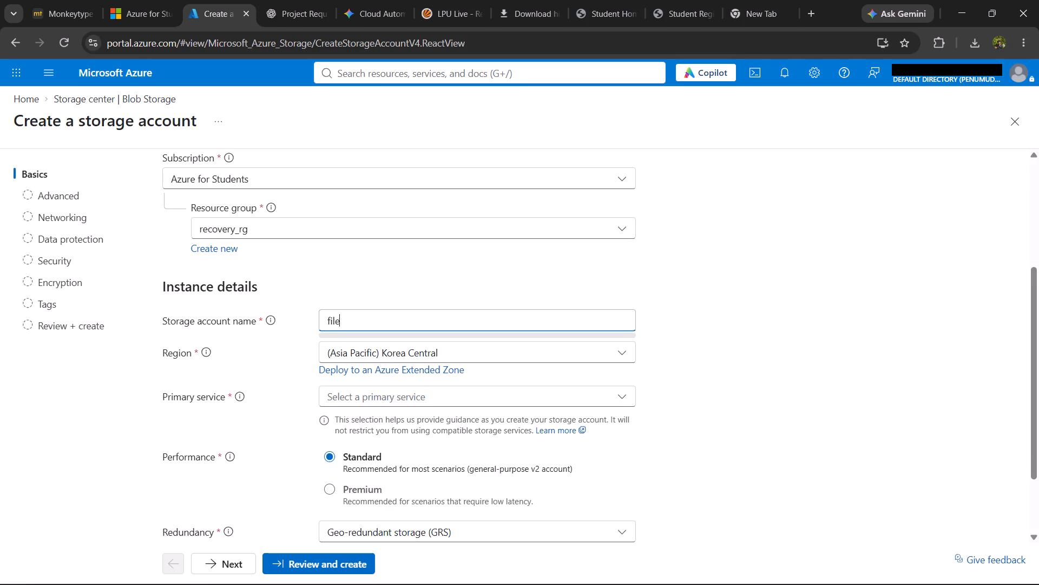
pyautogui.write('sharestorageacc')
pyautogui.scroll(-1, 357, 447)
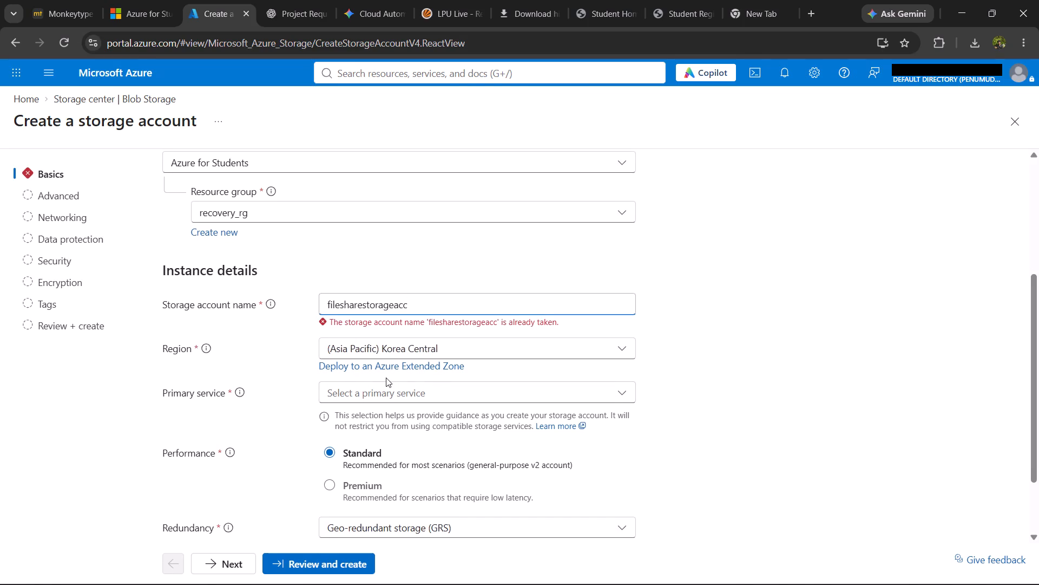
pyautogui.write('tt')
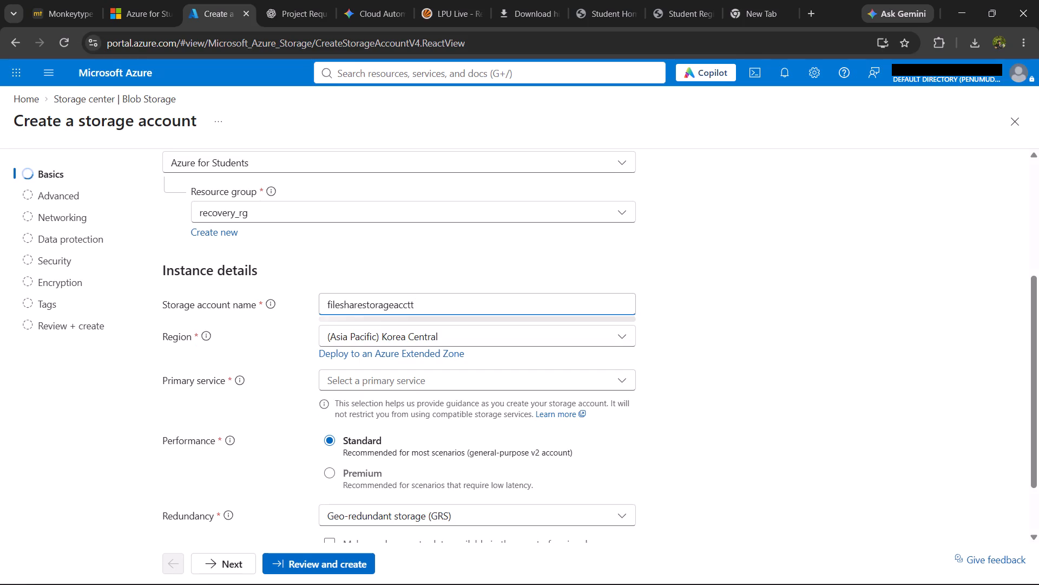
# Set the storage account's primary service to Azure Files.
pyautogui.click(348, 379)
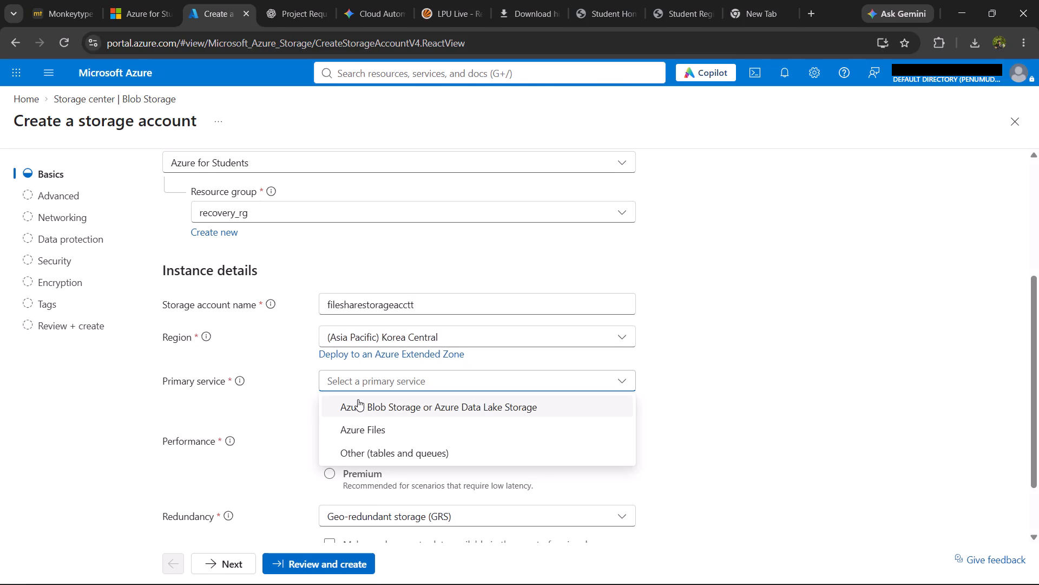
pyautogui.click(358, 399)
pyautogui.scroll(-1, 264, 422)
pyautogui.click(324, 360)
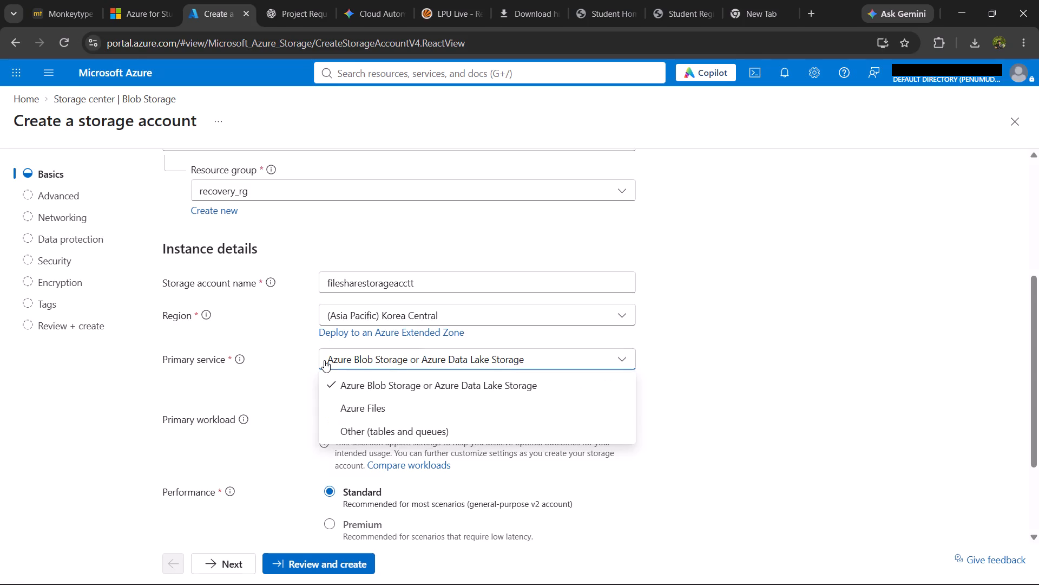
pyautogui.click(339, 412)
# Switch the media tier to SSD (premium) and back to HDD (standard).
pyautogui.scroll(-1, 339, 412)
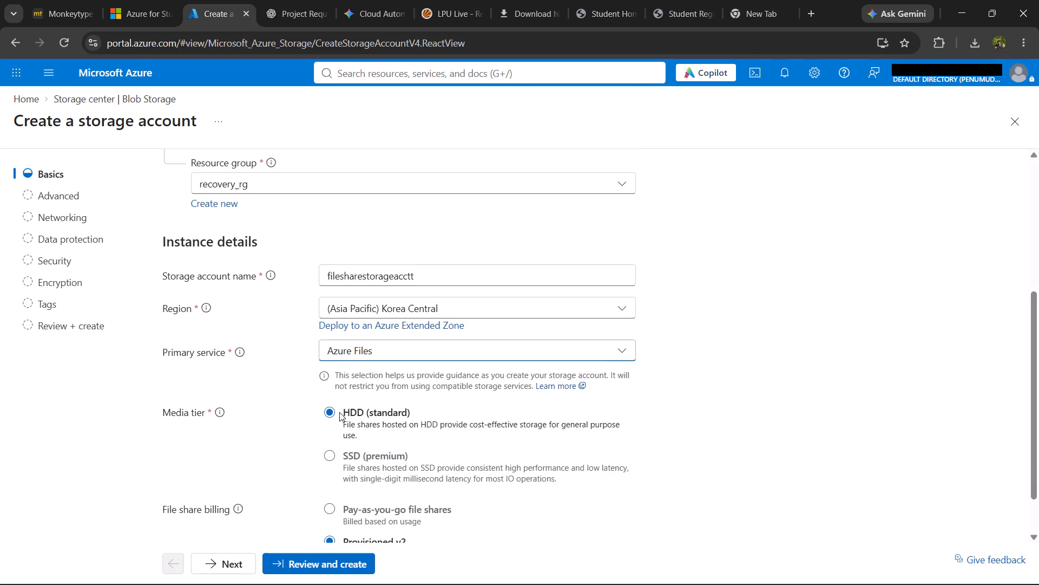
pyautogui.scroll(-1, 339, 412)
pyautogui.scroll(-2, 410, 394)
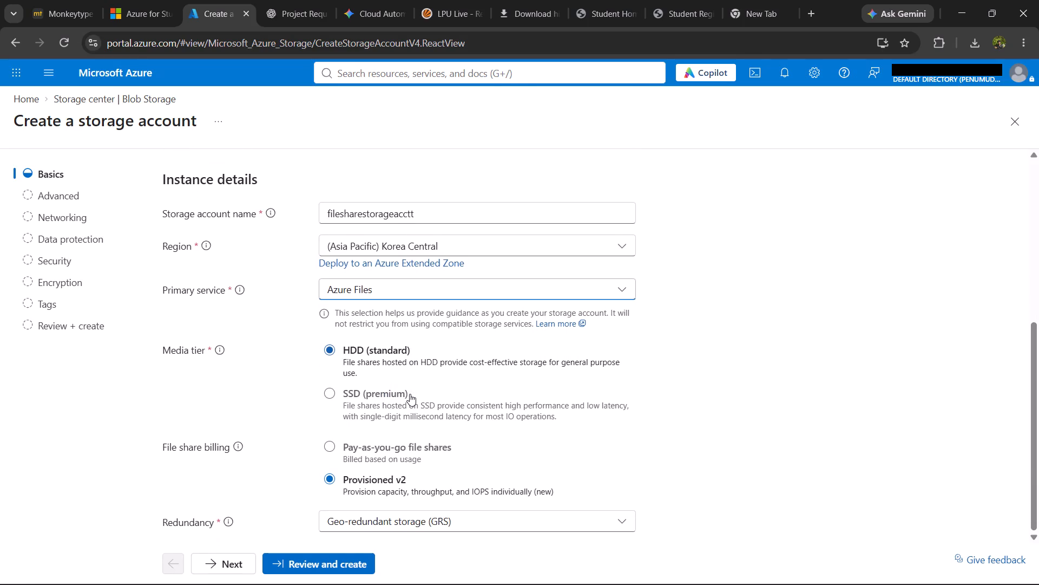
pyautogui.scroll(-1, 410, 394)
pyautogui.click(368, 412)
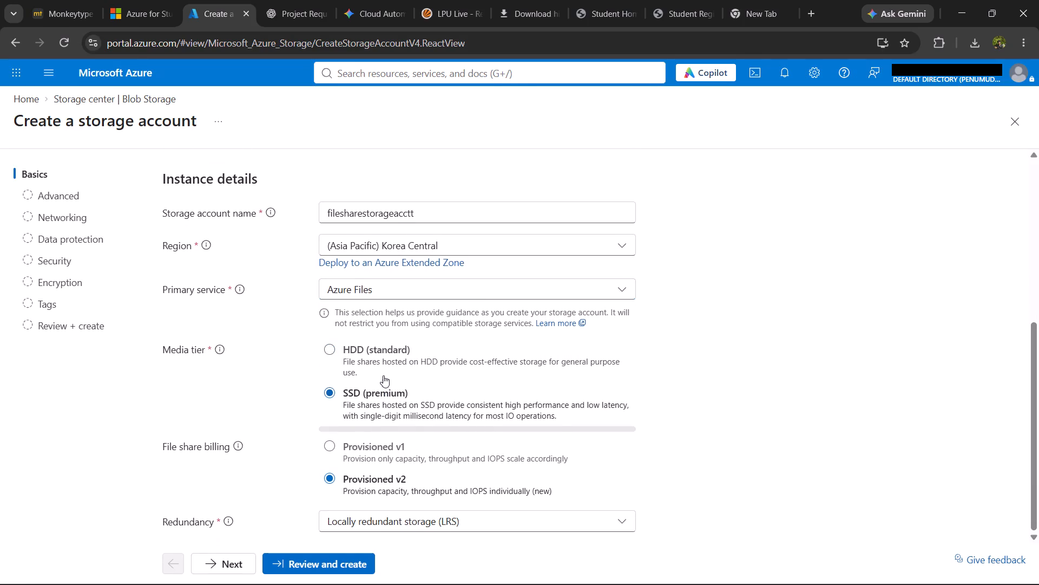
pyautogui.click(390, 359)
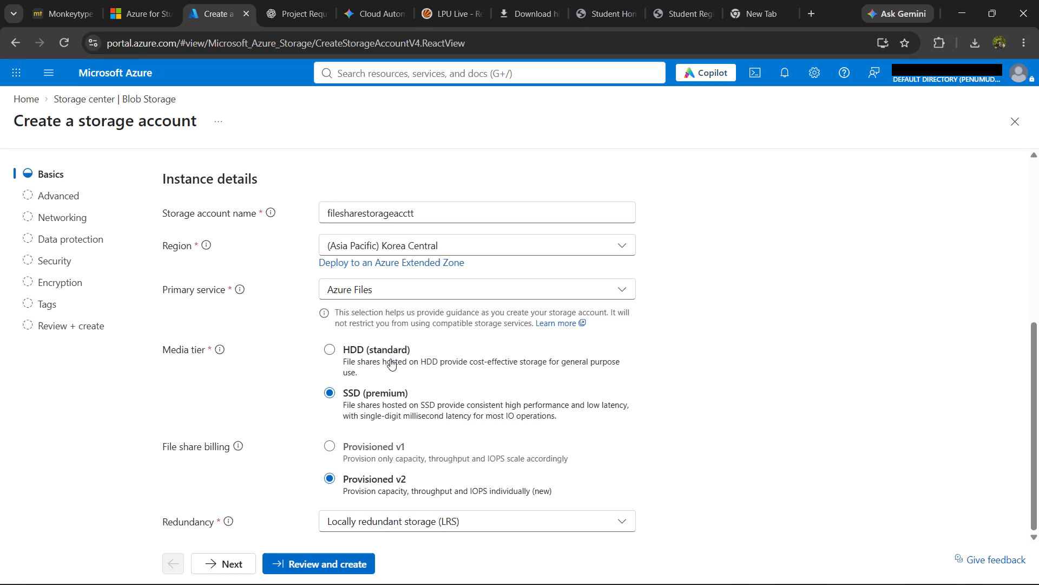
# Look over the redundancy options, keeping Locally redundant storage (LRS).
pyautogui.scroll(-1, 322, 413)
pyautogui.scroll(-1, 376, 409)
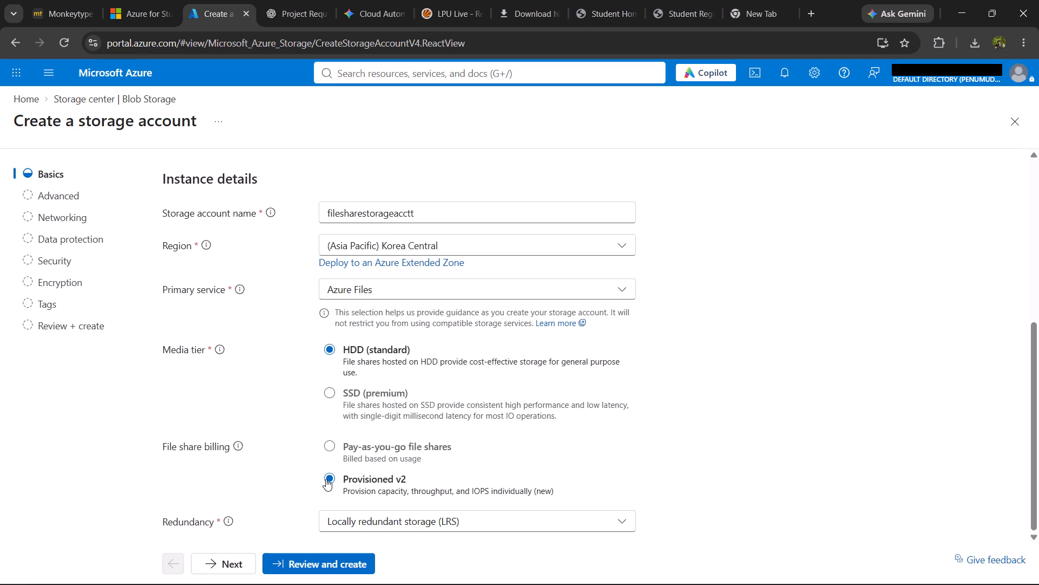
pyautogui.scroll(-1, 326, 479)
pyautogui.click(349, 526)
pyautogui.click(349, 526)
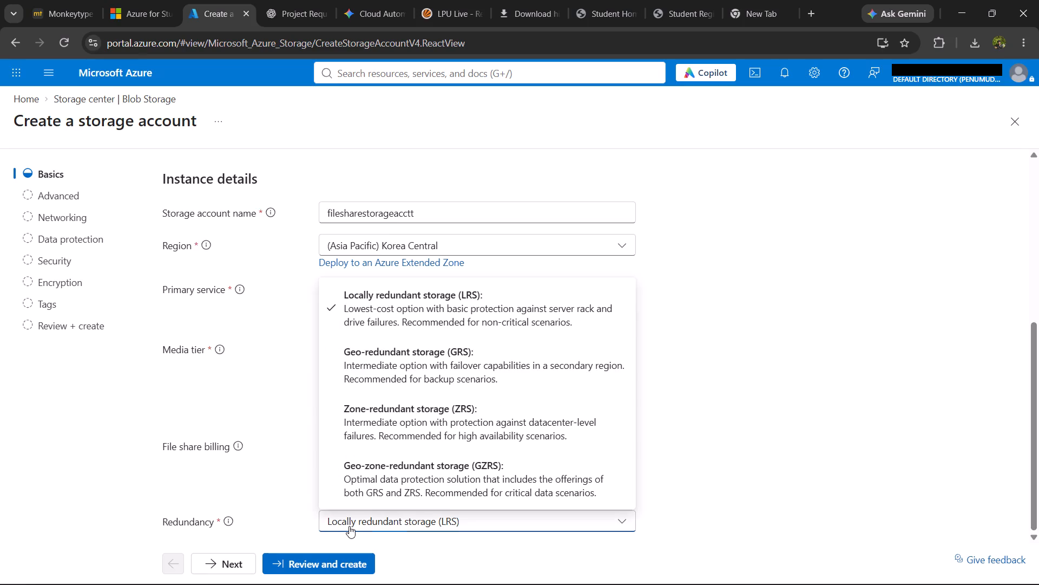
pyautogui.click(349, 526)
pyautogui.click(349, 526)
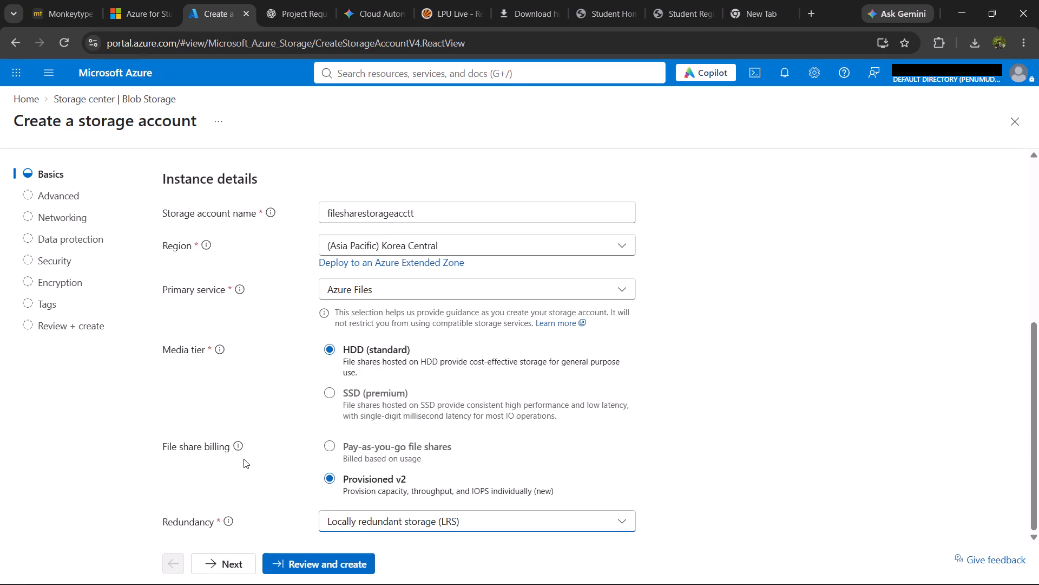
# Open the storage account review, go back to the basics, and recheck the redundancy options without changing them.
pyautogui.click(287, 569)
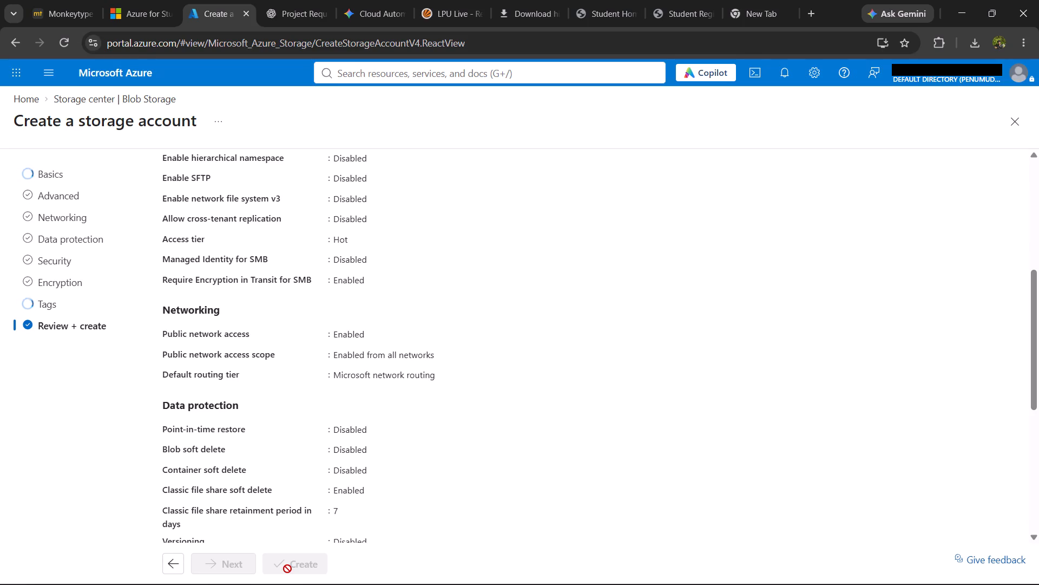
pyautogui.click(53, 172)
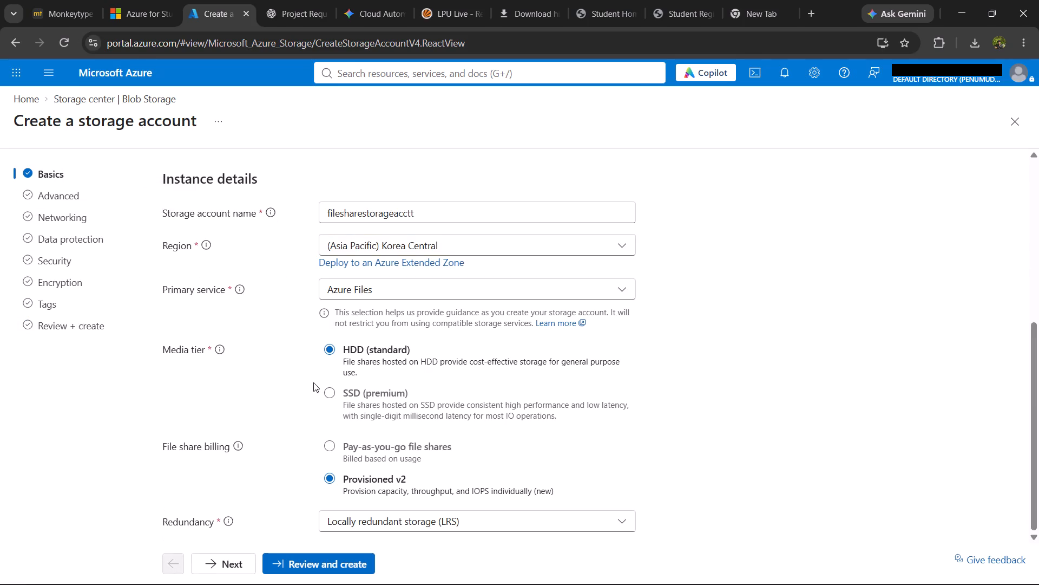
pyautogui.scroll(-1, 377, 428)
pyautogui.click(342, 515)
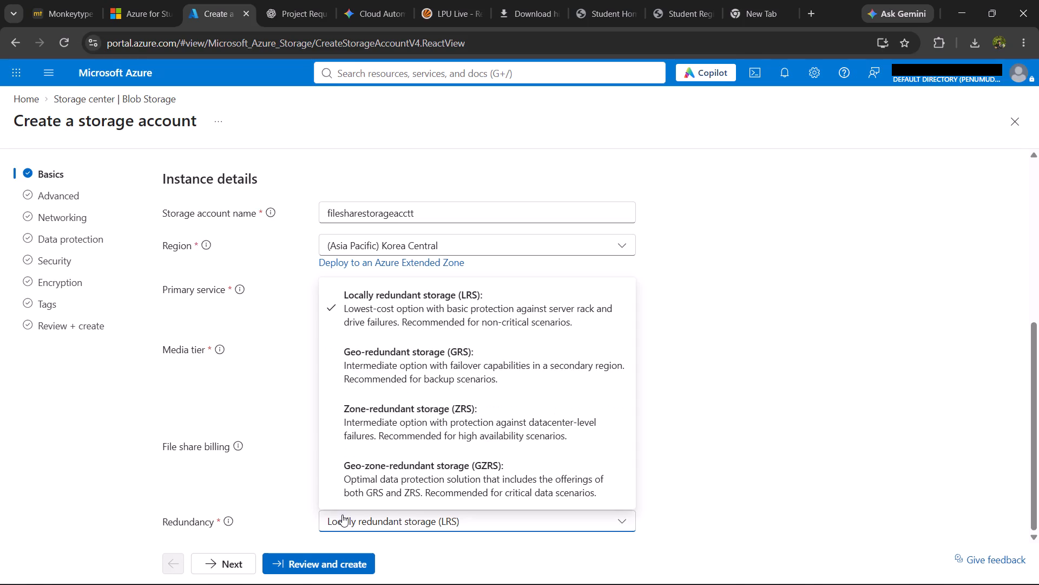
pyautogui.click(342, 515)
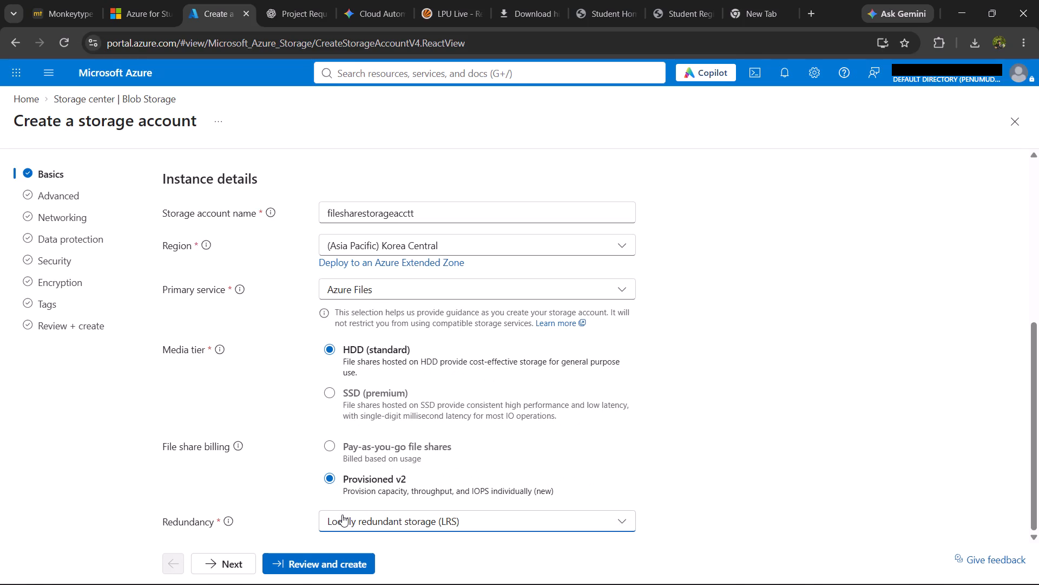
pyautogui.click(342, 515)
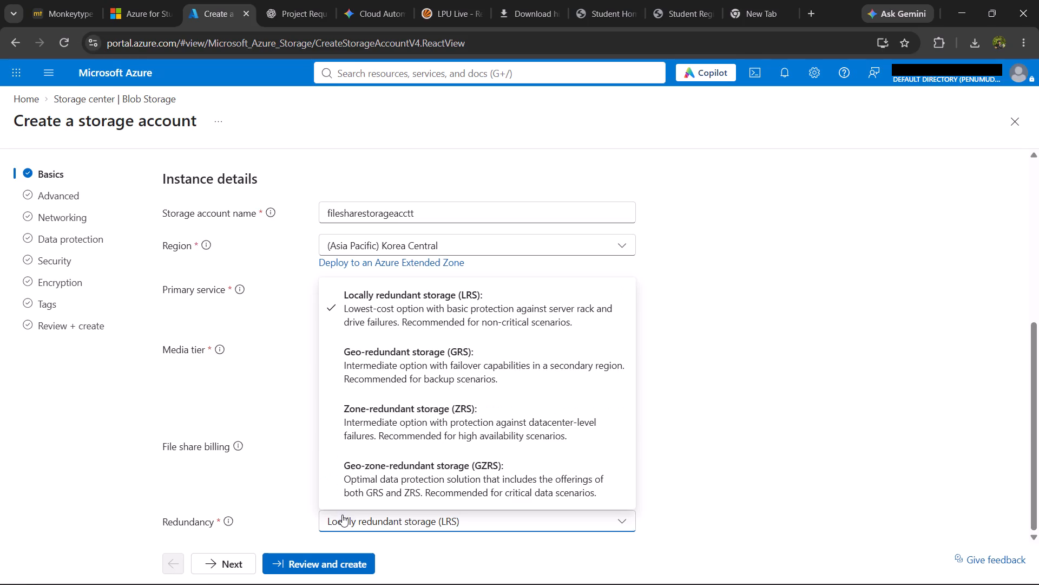
pyautogui.click(342, 515)
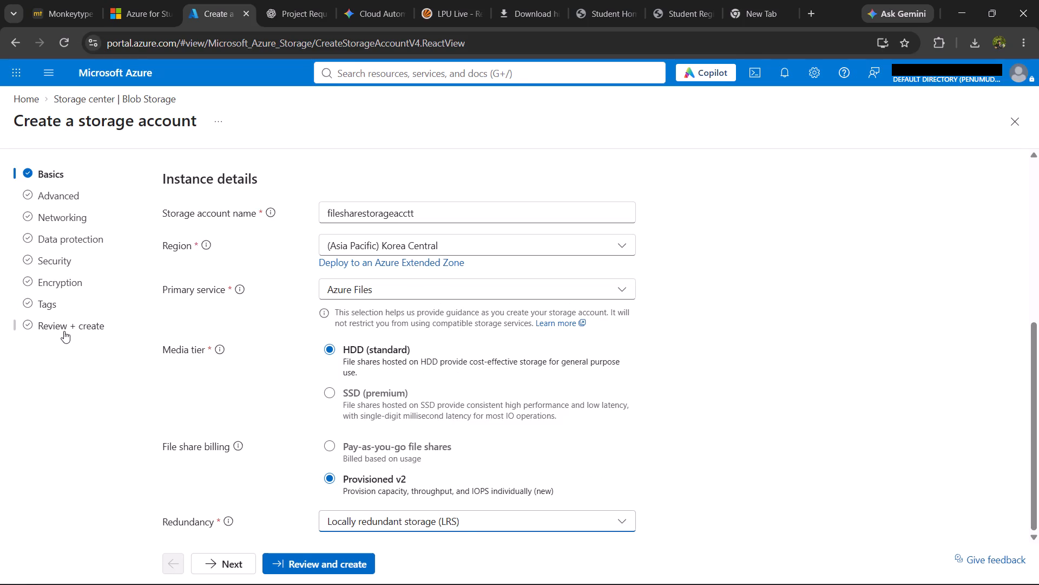
pyautogui.click(68, 326)
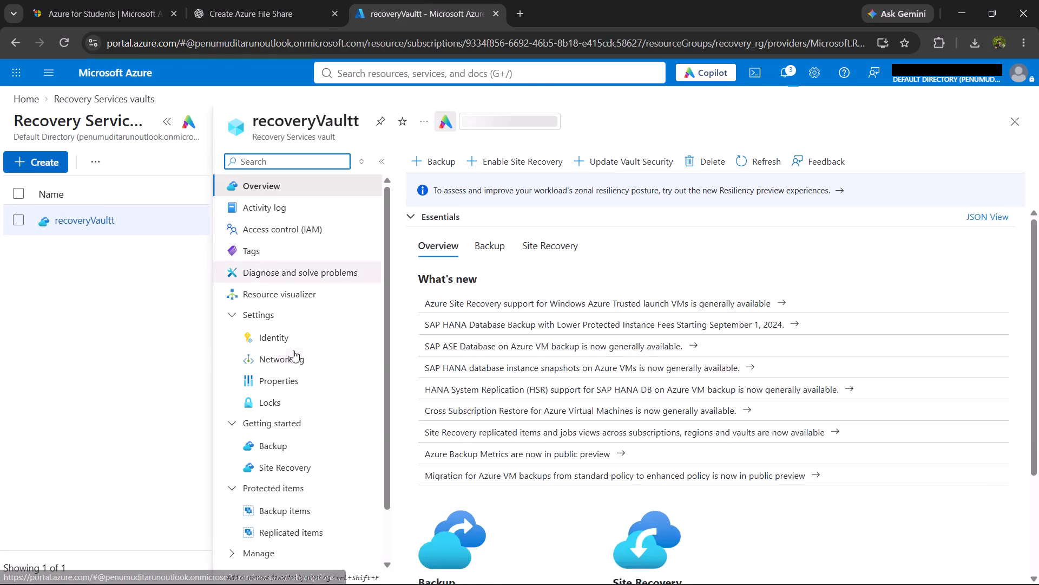
pyautogui.click(275, 431)
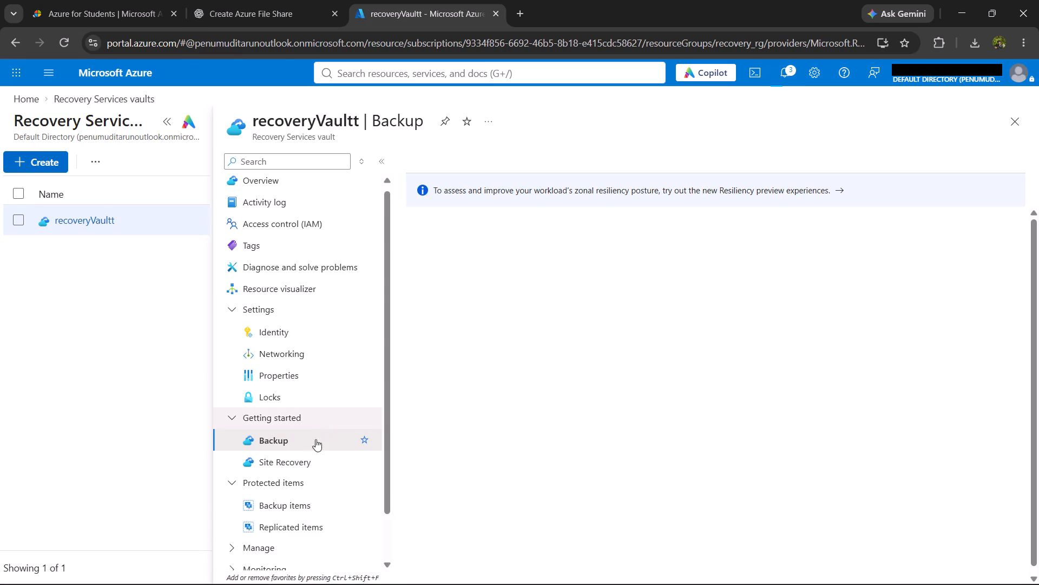
pyautogui.click(280, 495)
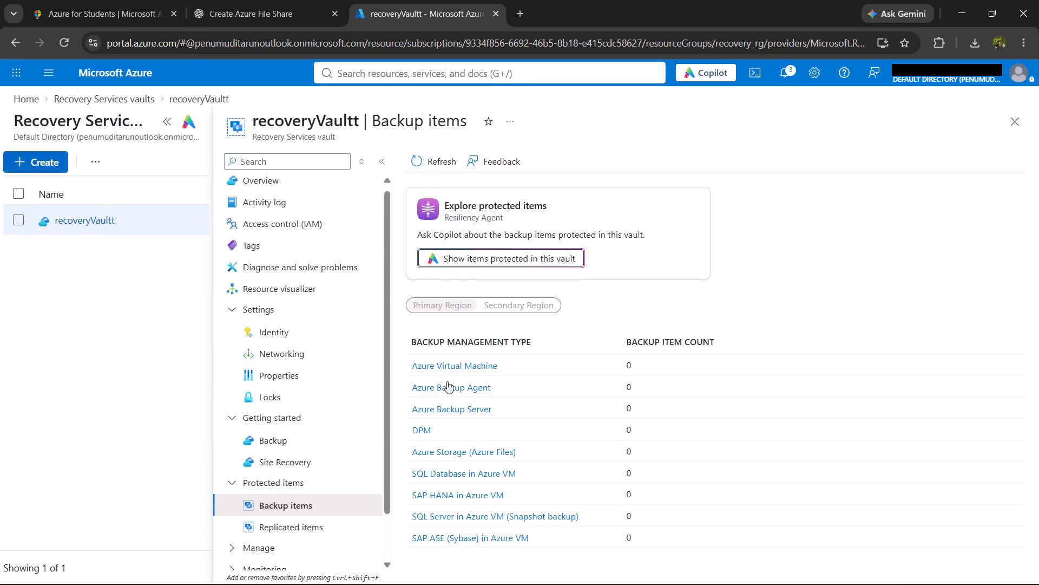
pyautogui.scroll(-1, 459, 381)
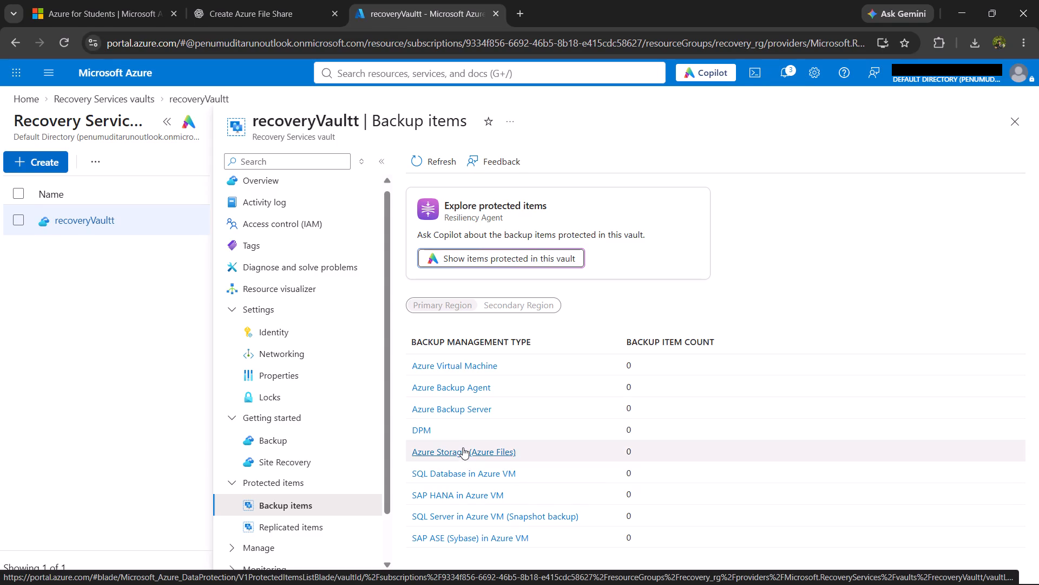
pyautogui.click(463, 447)
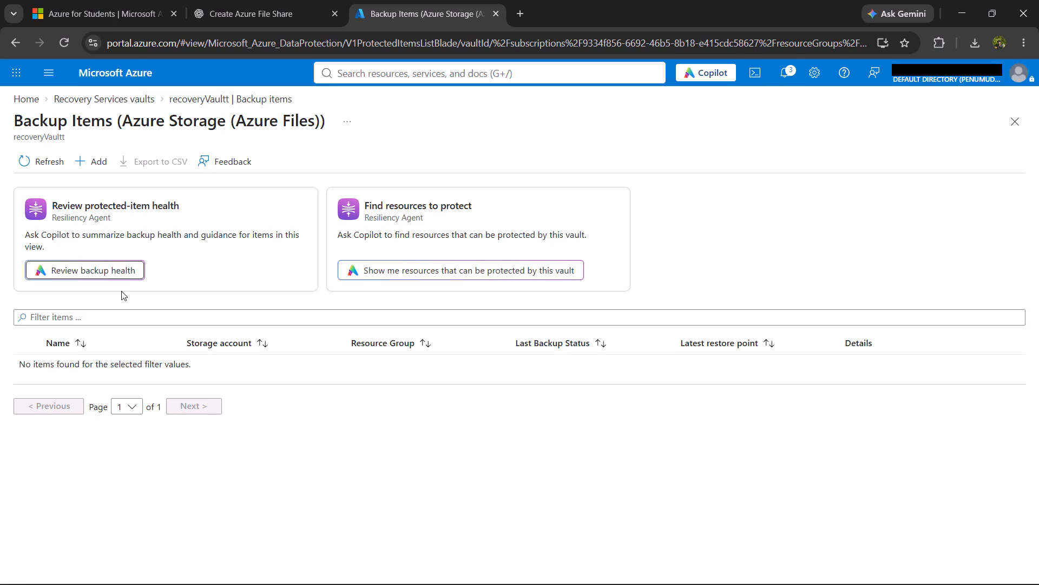
# Add a backup with Azure file share as the item to back up, and continue to the backup configuration.
pyautogui.click(91, 165)
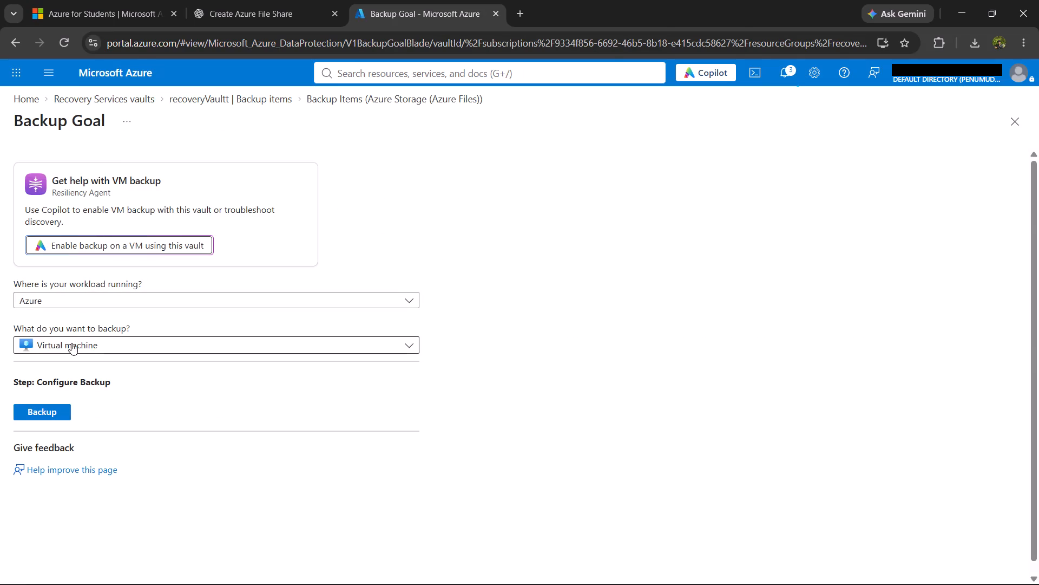
pyautogui.click(71, 343)
pyautogui.click(69, 386)
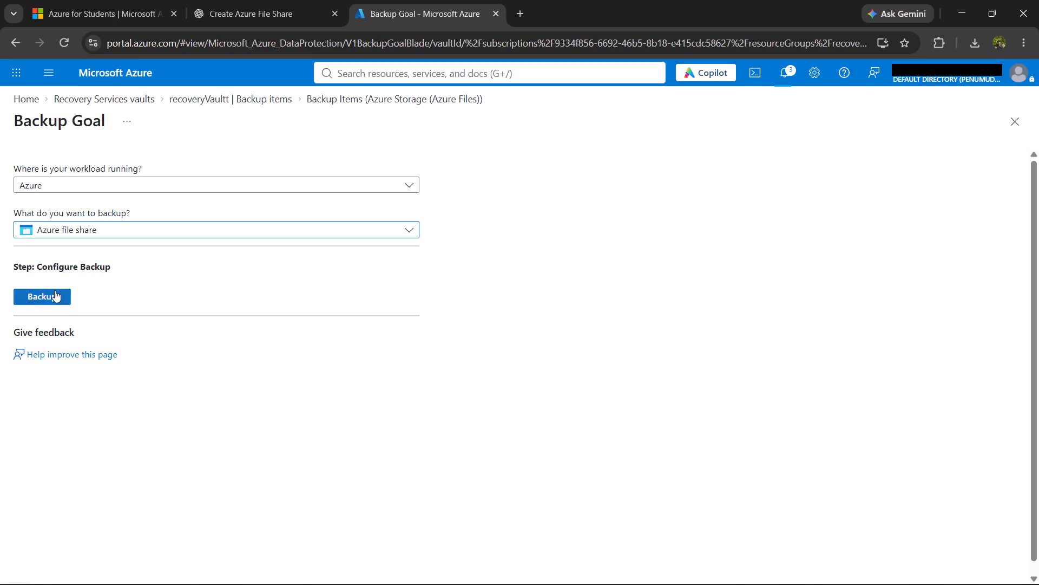
pyautogui.click(55, 291)
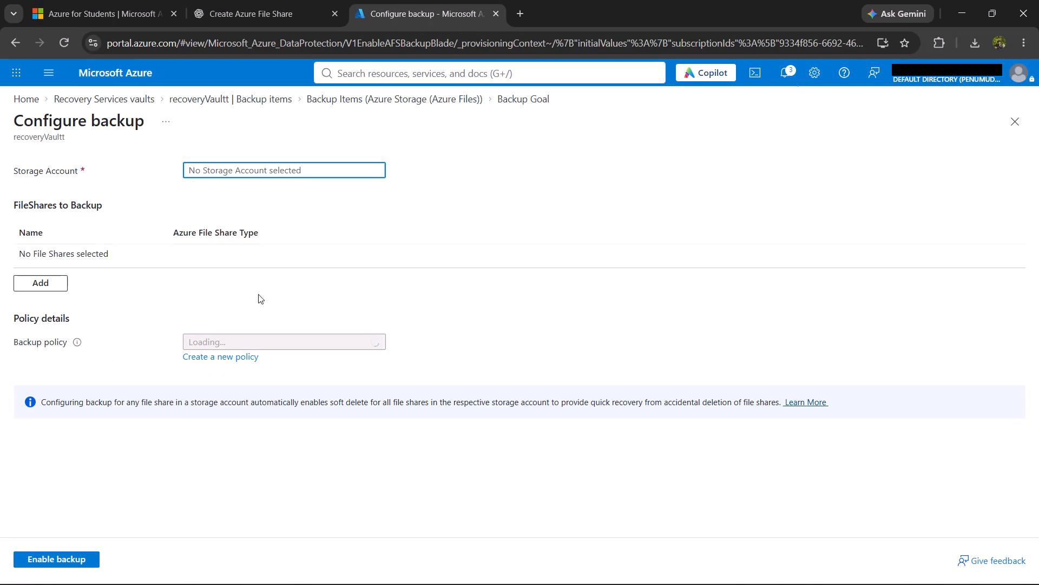
# Choose filesharestorageacctt in recovery_rg as the storage account for the backup.
pyautogui.click(219, 172)
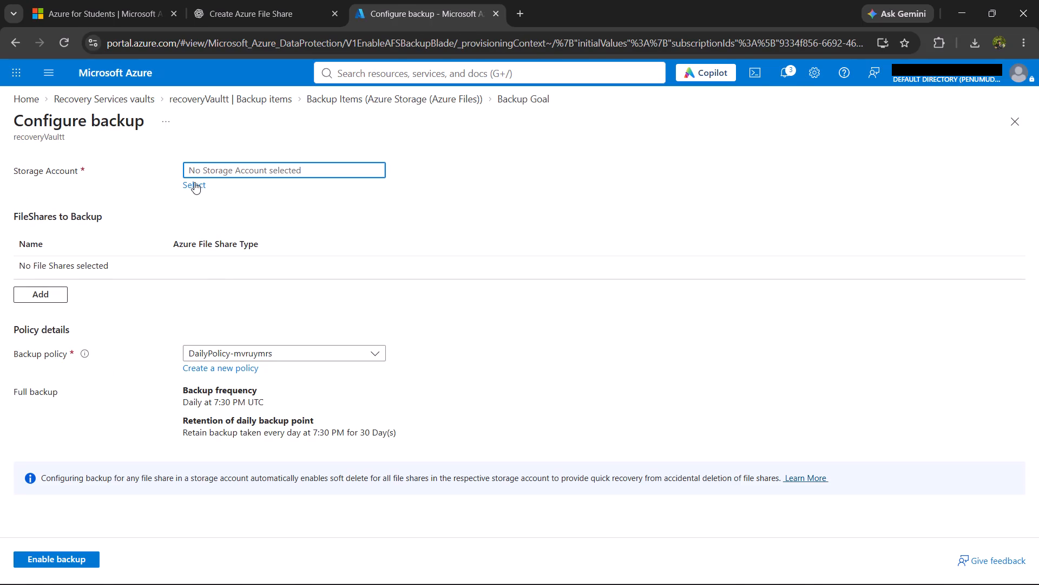
pyautogui.click(191, 184)
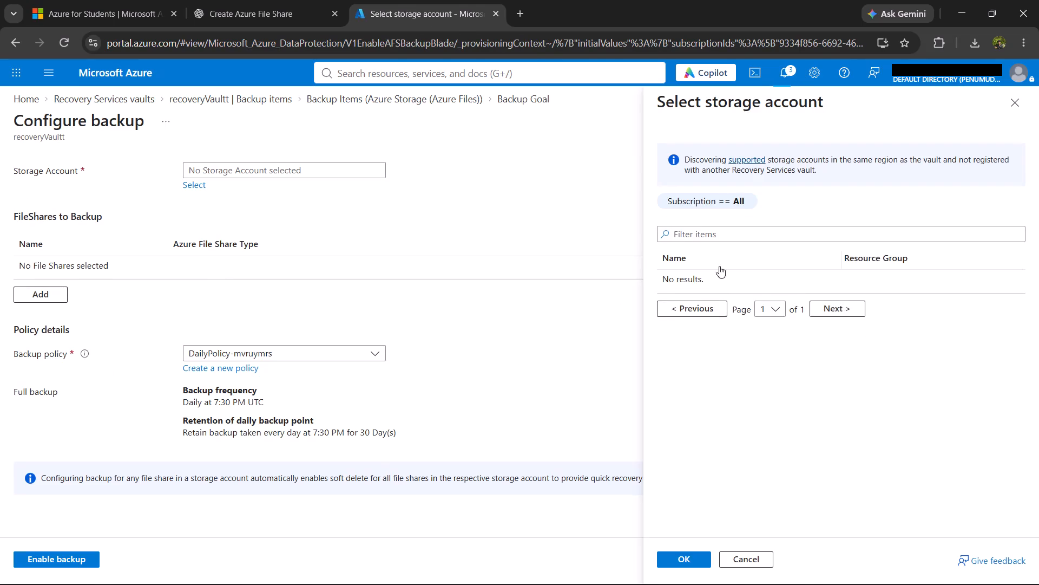
pyautogui.click(724, 283)
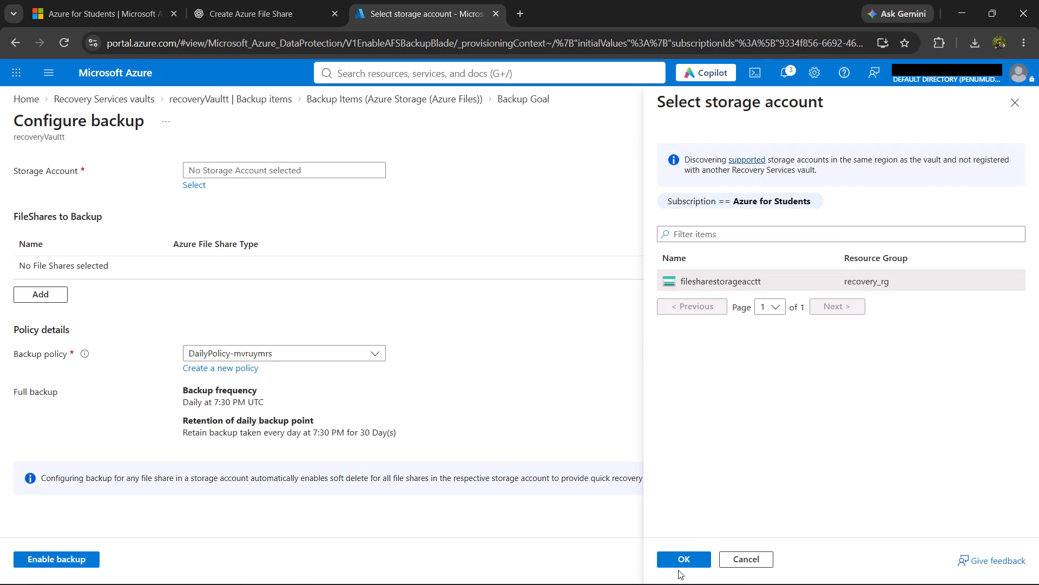
pyautogui.click(681, 551)
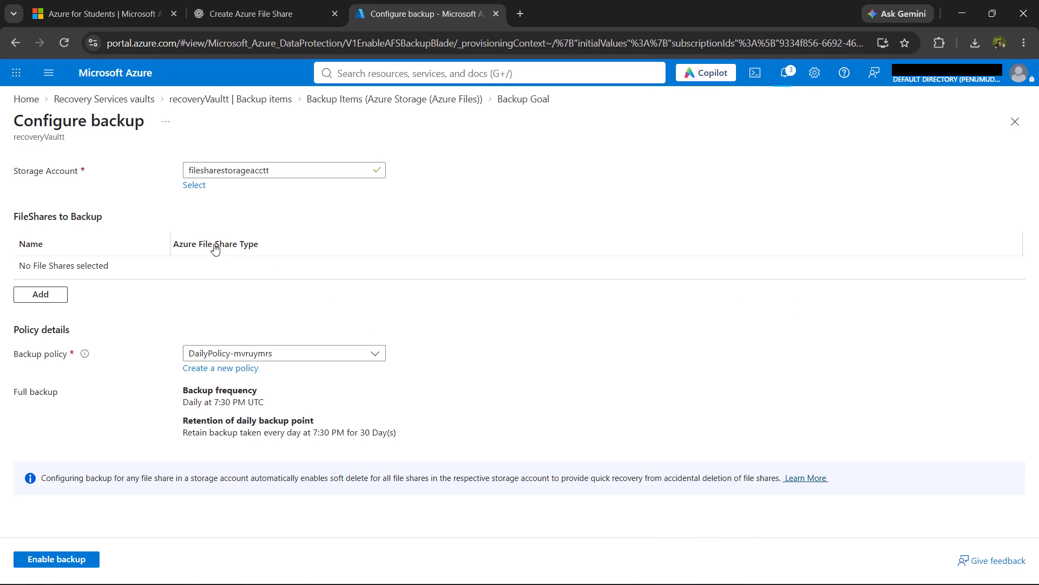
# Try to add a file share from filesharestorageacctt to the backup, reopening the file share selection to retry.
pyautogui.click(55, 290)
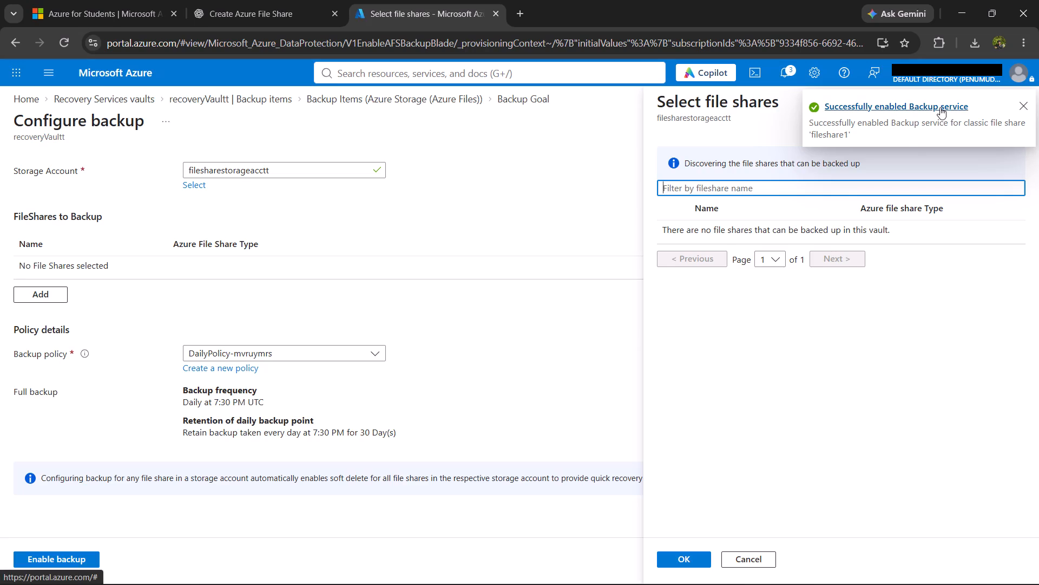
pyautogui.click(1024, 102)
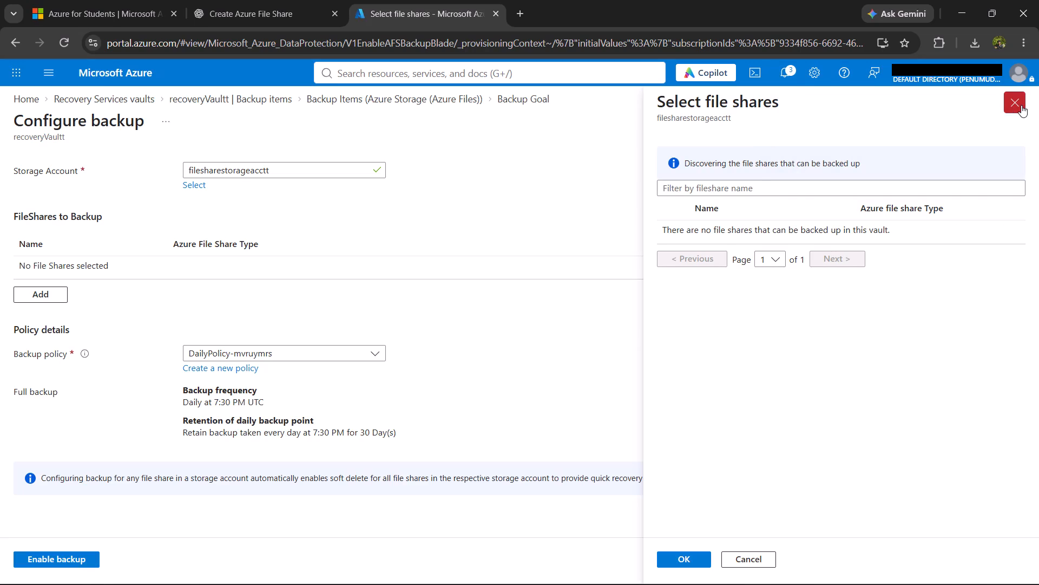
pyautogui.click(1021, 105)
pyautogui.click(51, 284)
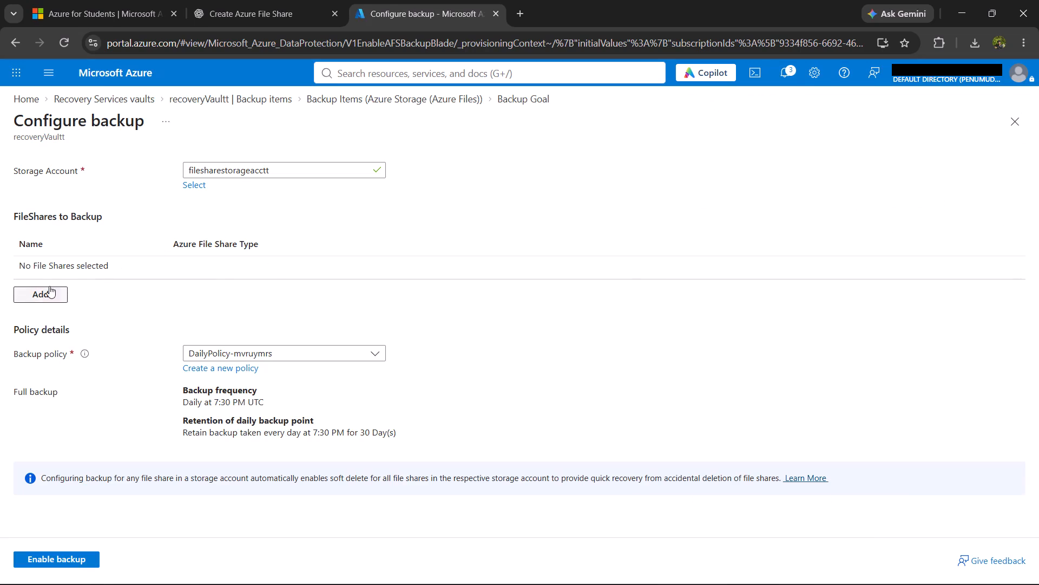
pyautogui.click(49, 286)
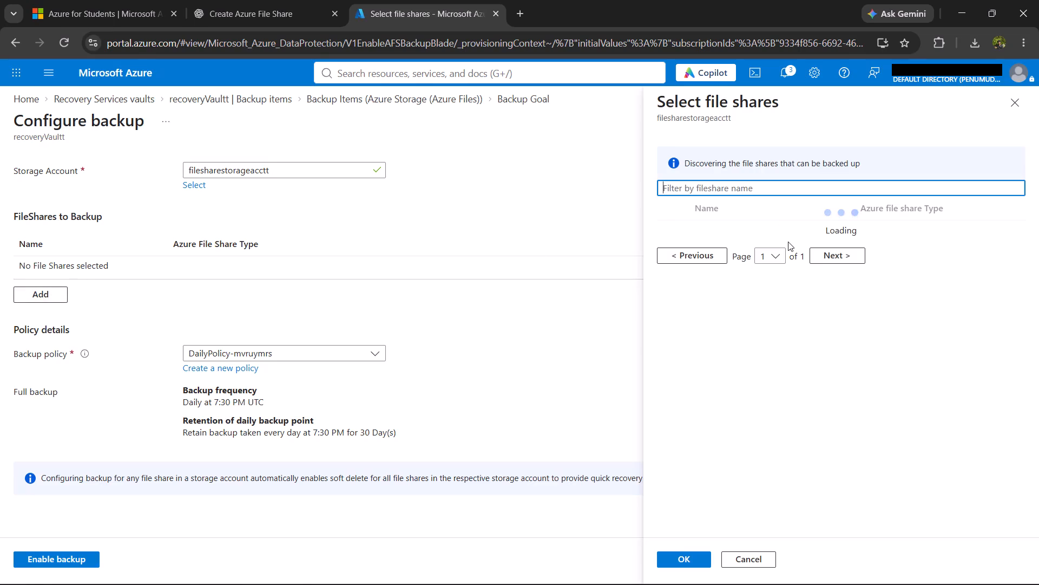
# Check the recent Azure notifications about the backup service for fileshare1.
pyautogui.click(790, 69)
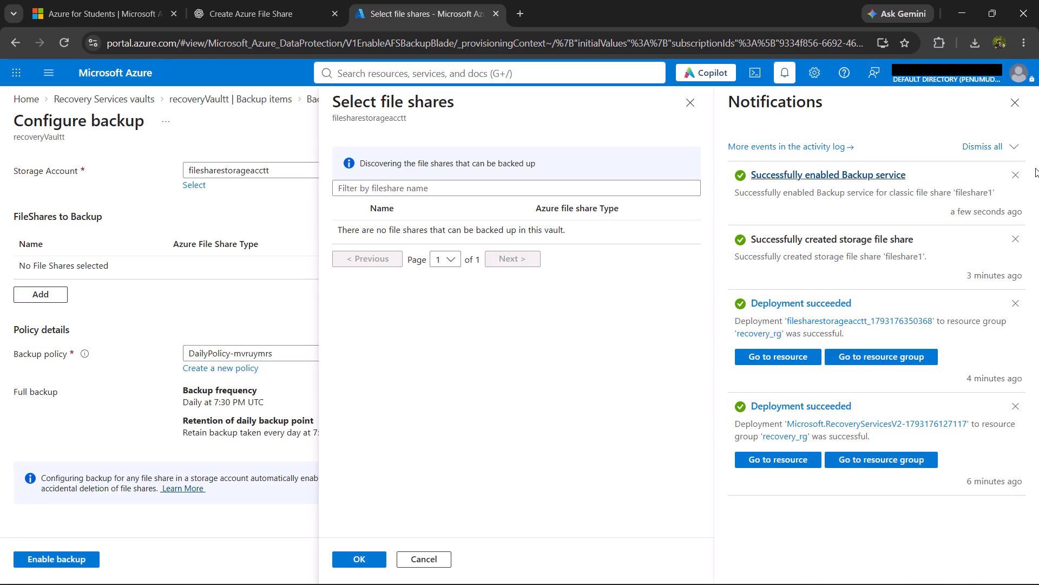
pyautogui.click(1016, 106)
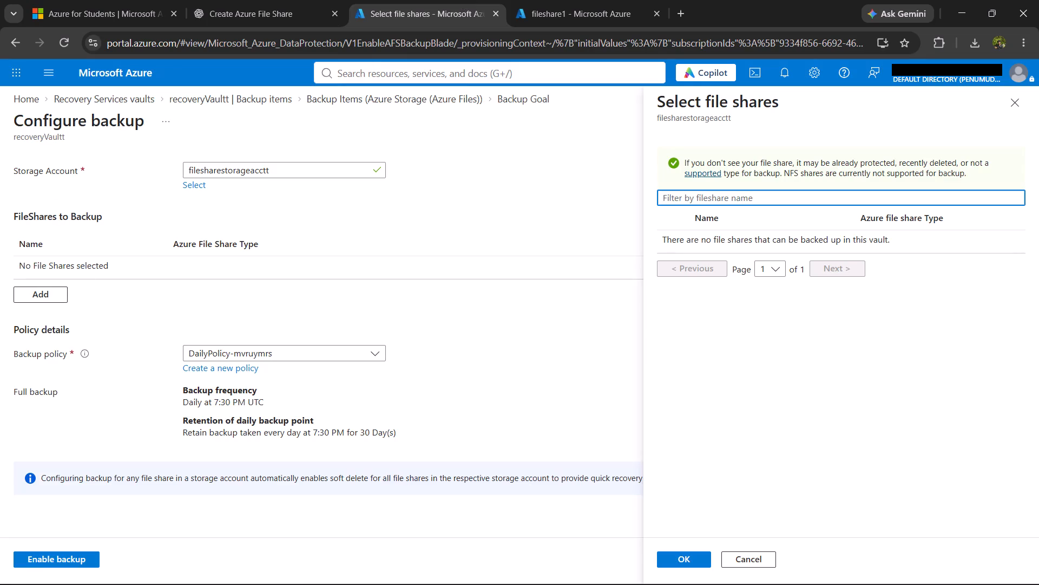
# Restart backup configuration from the recoveryVaultt vault, choosing Azure file share as the Azure workload to back up.
pyautogui.click(636, 0)
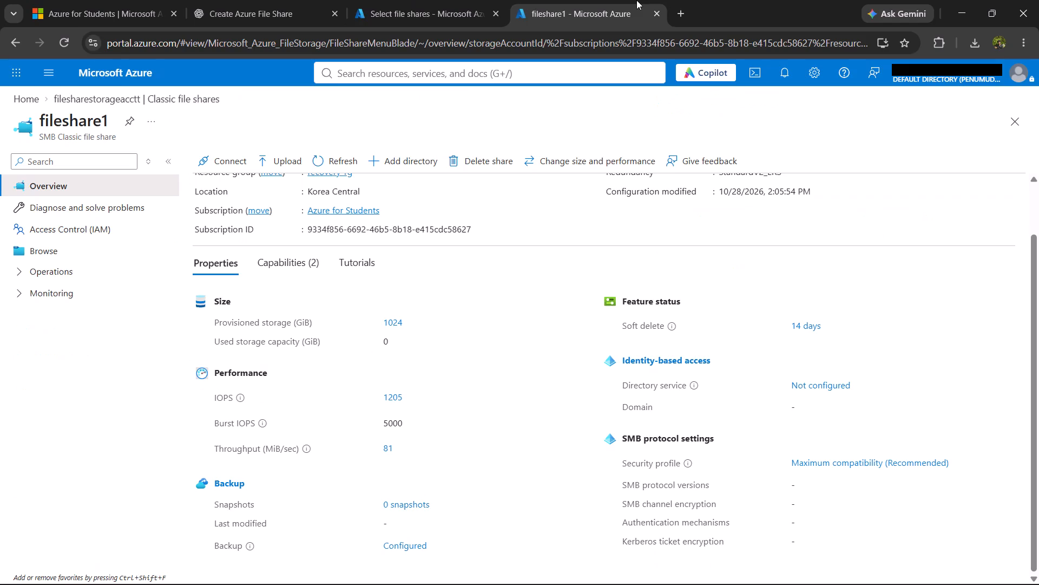
pyautogui.click(489, 0)
pyautogui.click(132, 101)
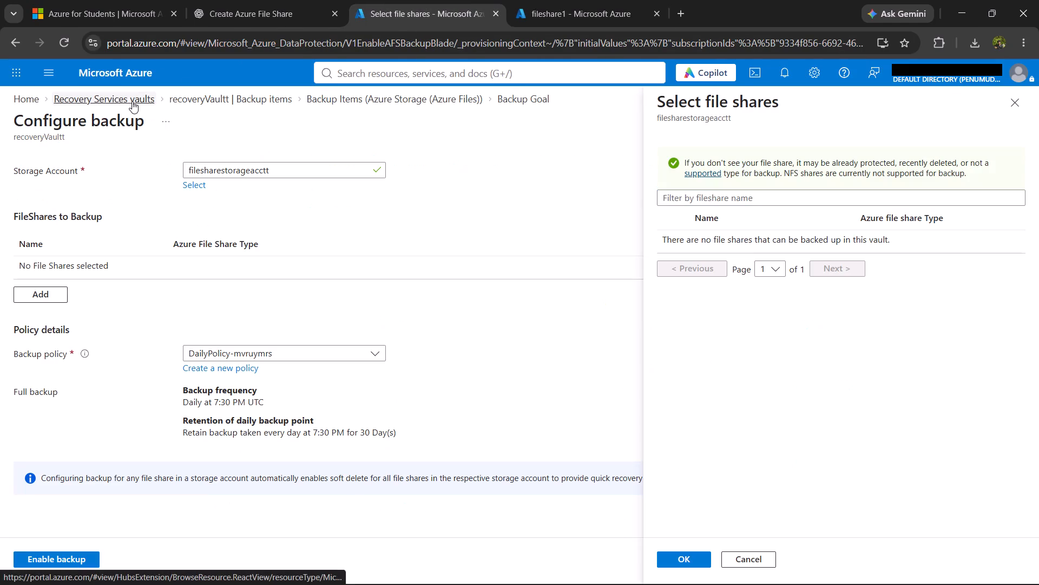
pyautogui.click(105, 250)
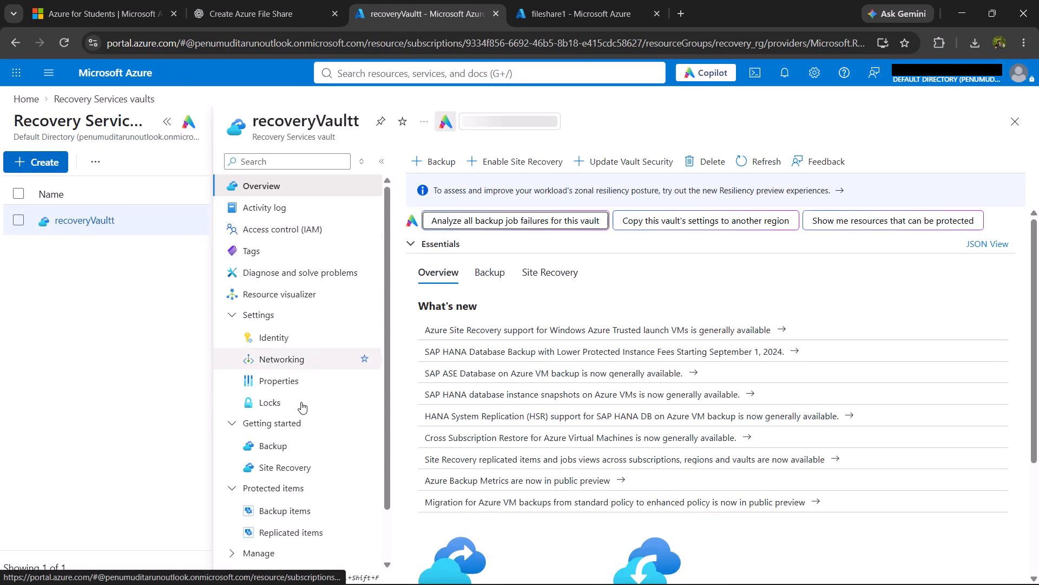
pyautogui.scroll(-1, 301, 402)
pyautogui.click(285, 406)
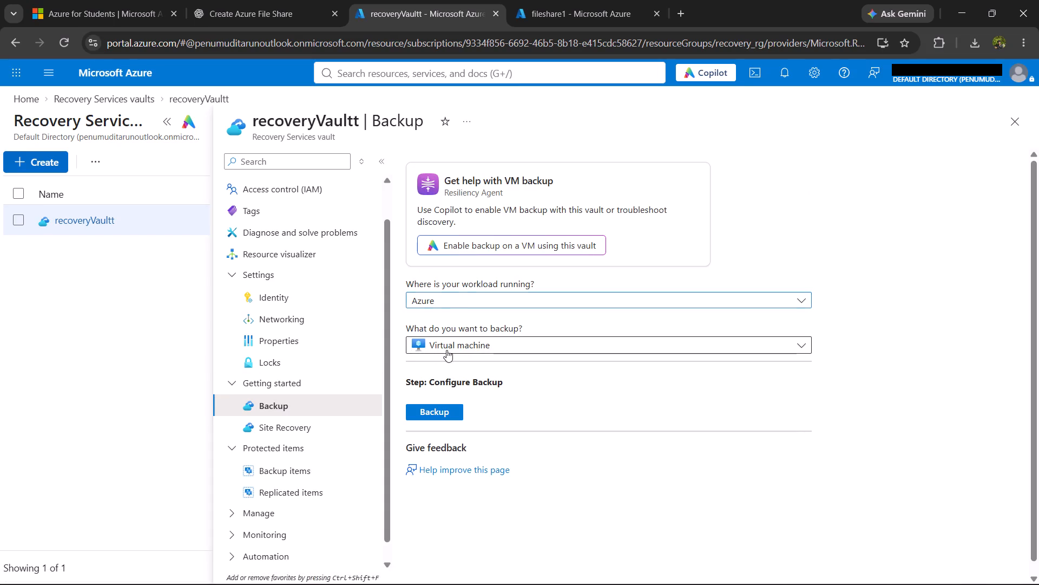
pyautogui.click(446, 350)
pyautogui.click(461, 389)
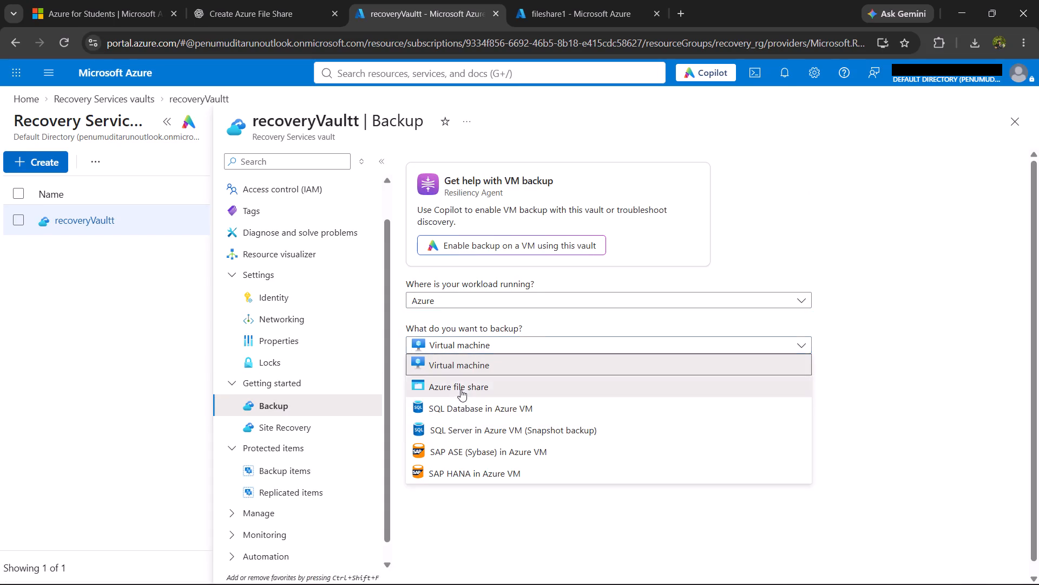
pyautogui.click(431, 299)
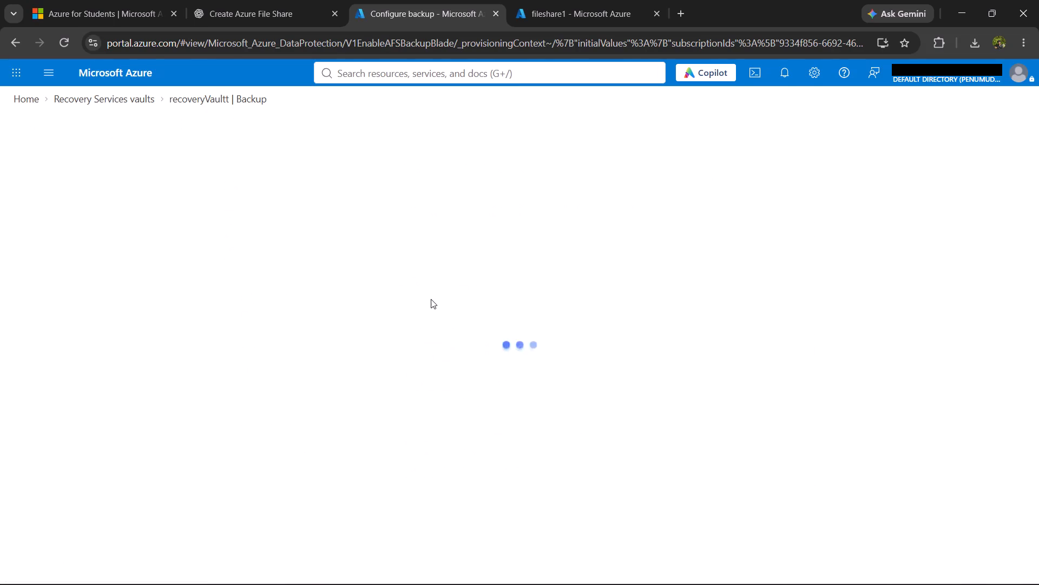
# Select filesharestorageacctt as the storage account to back up and bring up its file share selection.
pyautogui.click(215, 165)
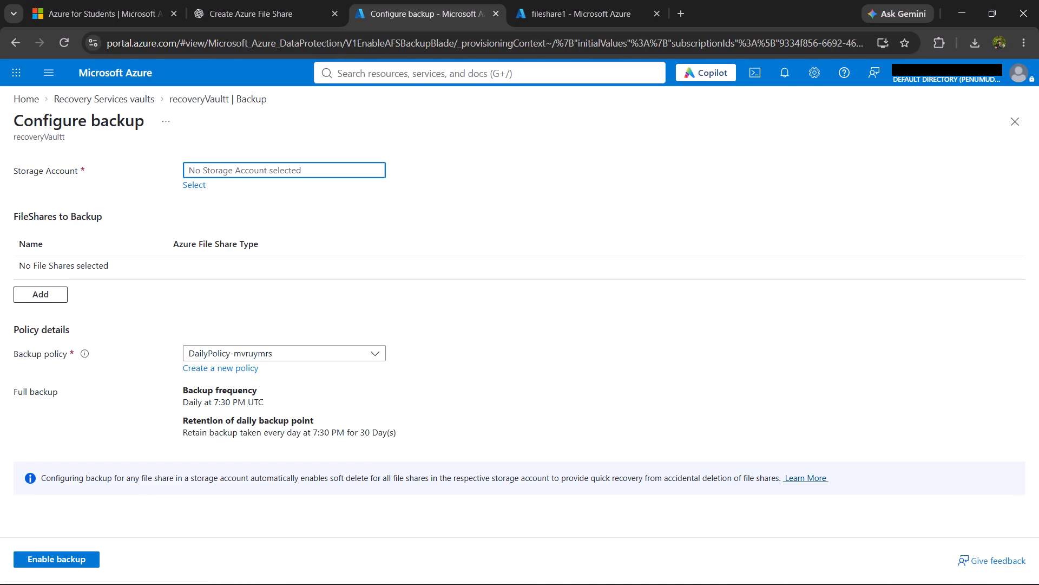
pyautogui.click(196, 185)
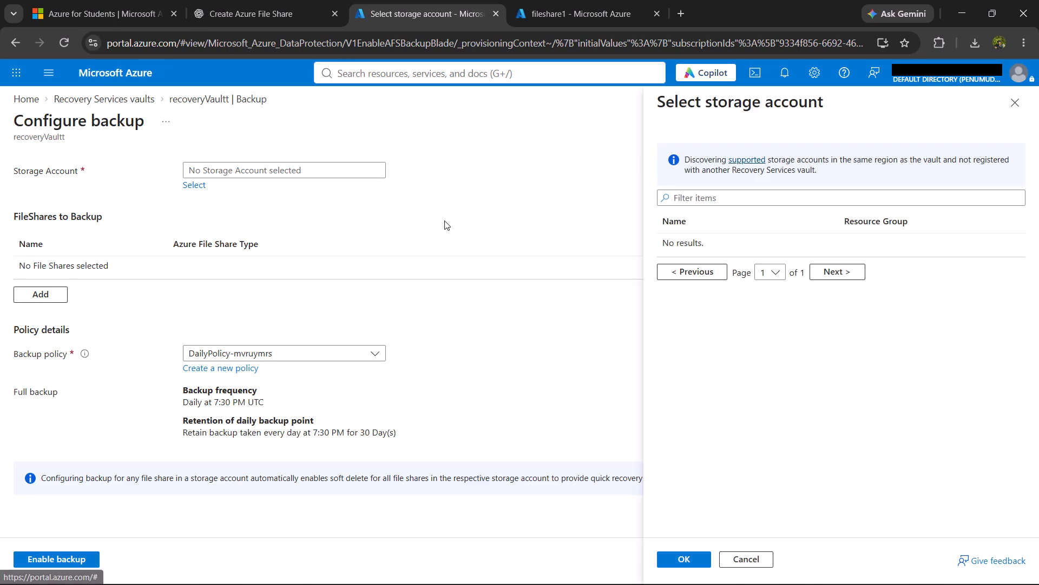
pyautogui.click(707, 276)
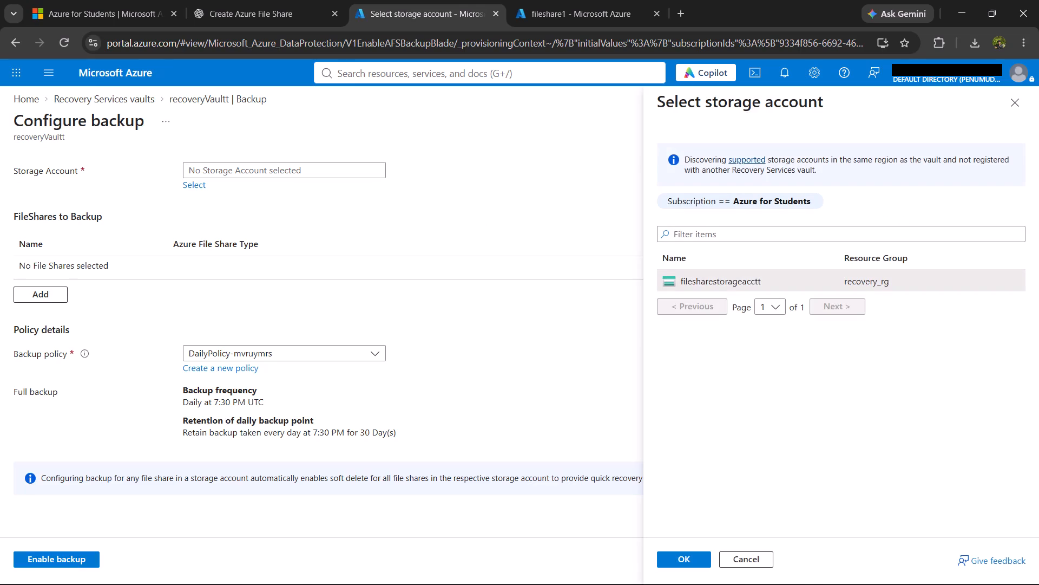
pyautogui.click(687, 552)
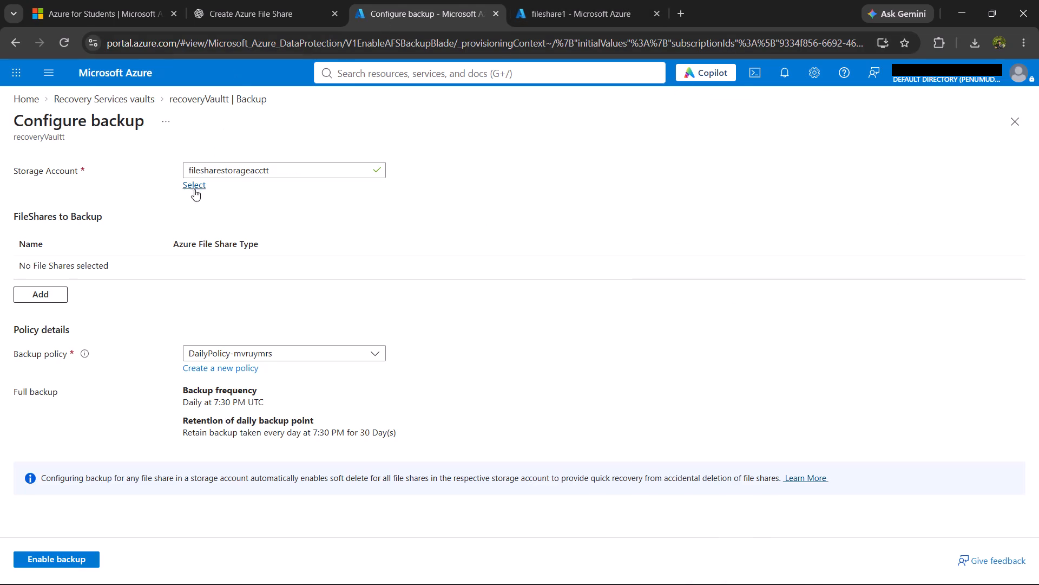
pyautogui.click(58, 297)
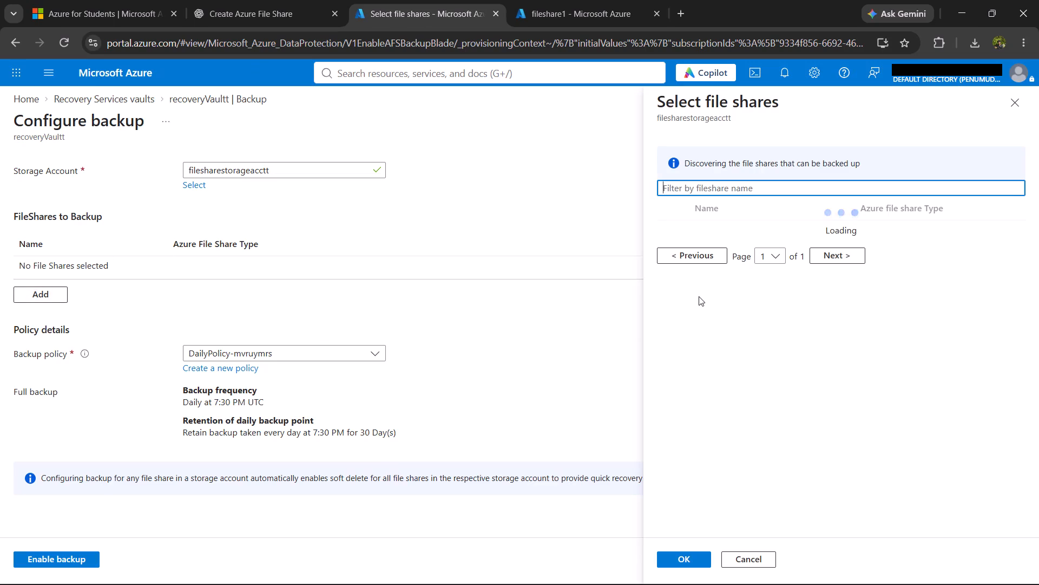
# From fileshare1, go back to filesharestorageacctt's classic file shares, check the notifications and bring up the activity log.
pyautogui.click(574, 0)
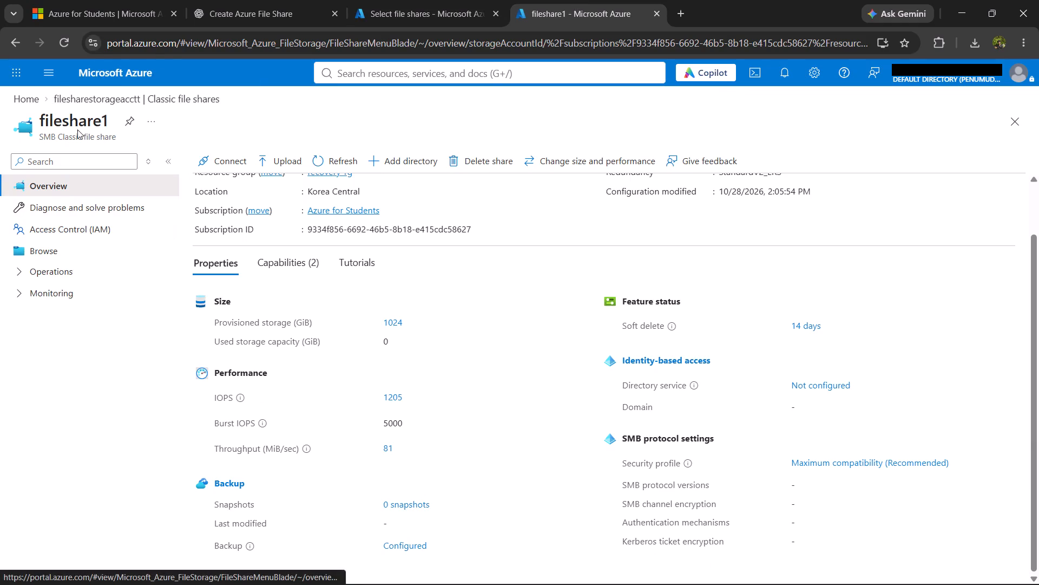
pyautogui.click(83, 101)
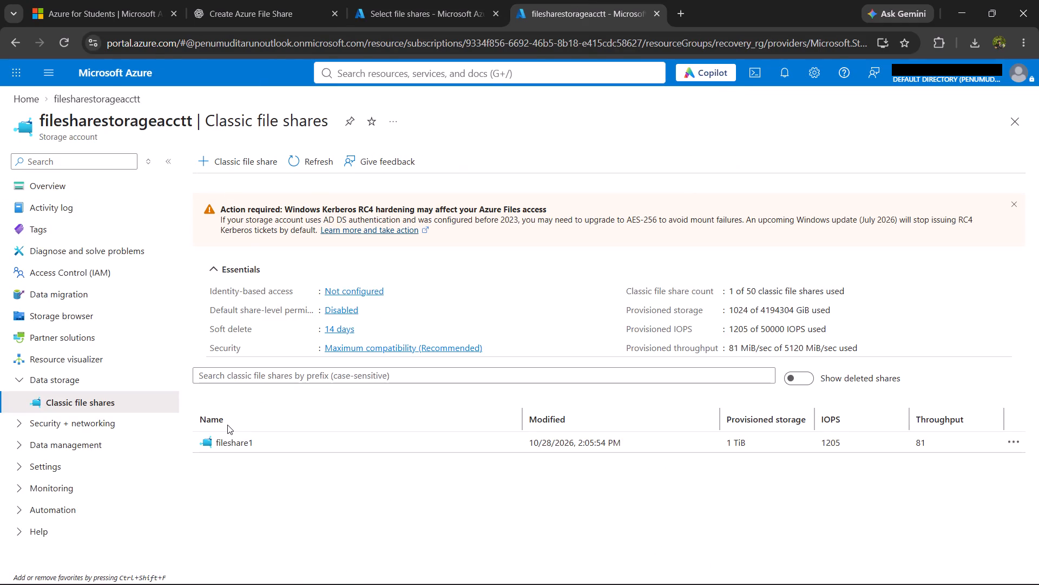
pyautogui.click(769, 77)
pyautogui.click(776, 77)
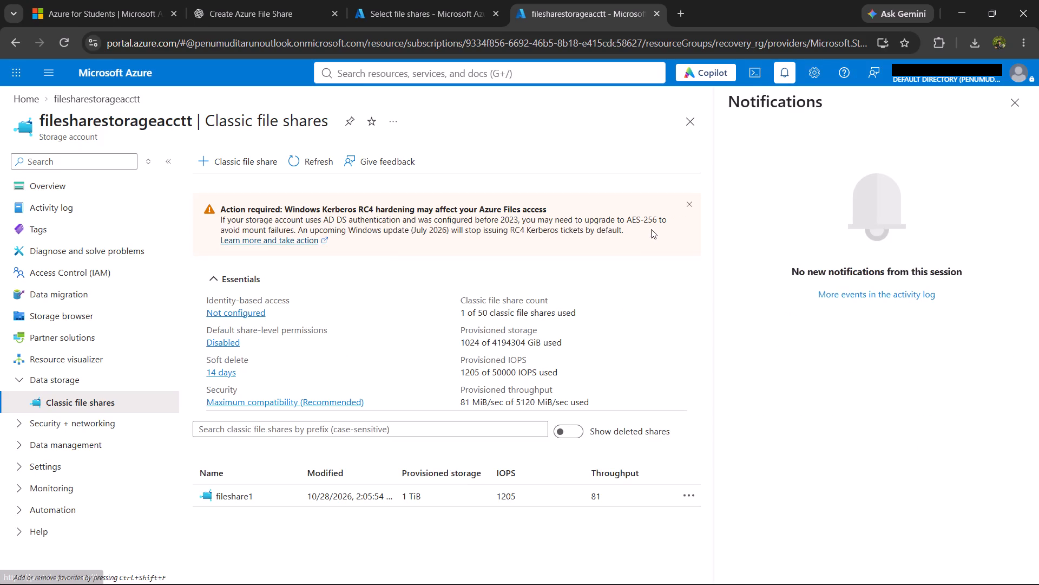
pyautogui.click(851, 298)
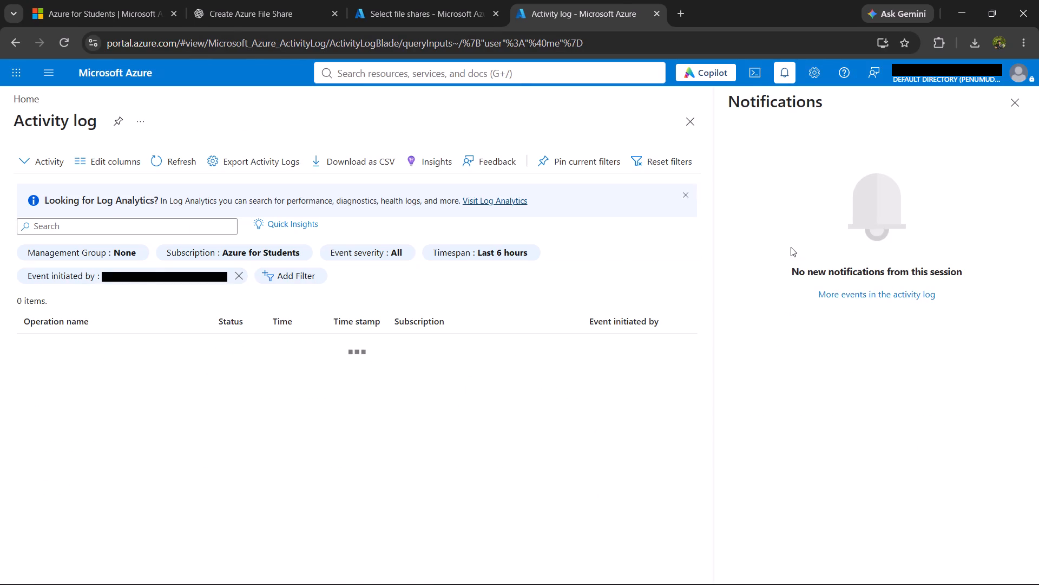
pyautogui.hscroll(6, 407, 347)
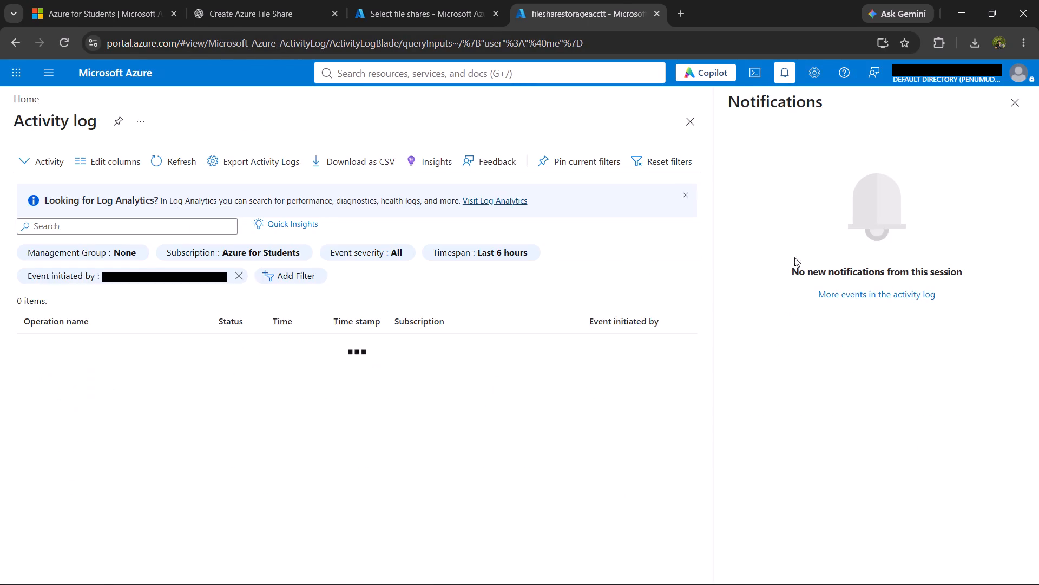
pyautogui.click(1010, 105)
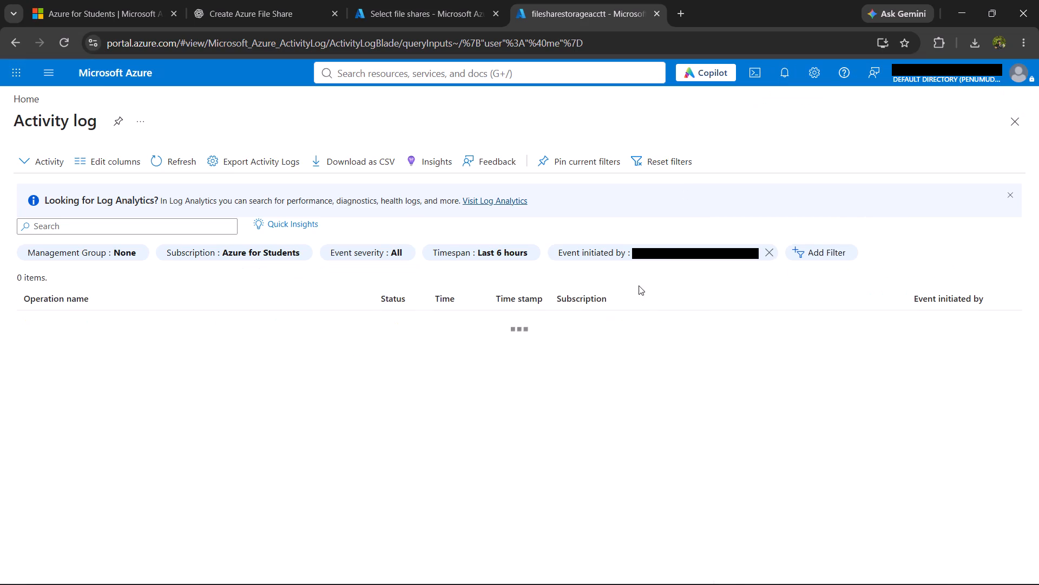
# Review the portal notifications from recoveryVaultt's backup configuration page for backup and deployment events, and close them.
pyautogui.click(345, 0)
pyautogui.click(403, 0)
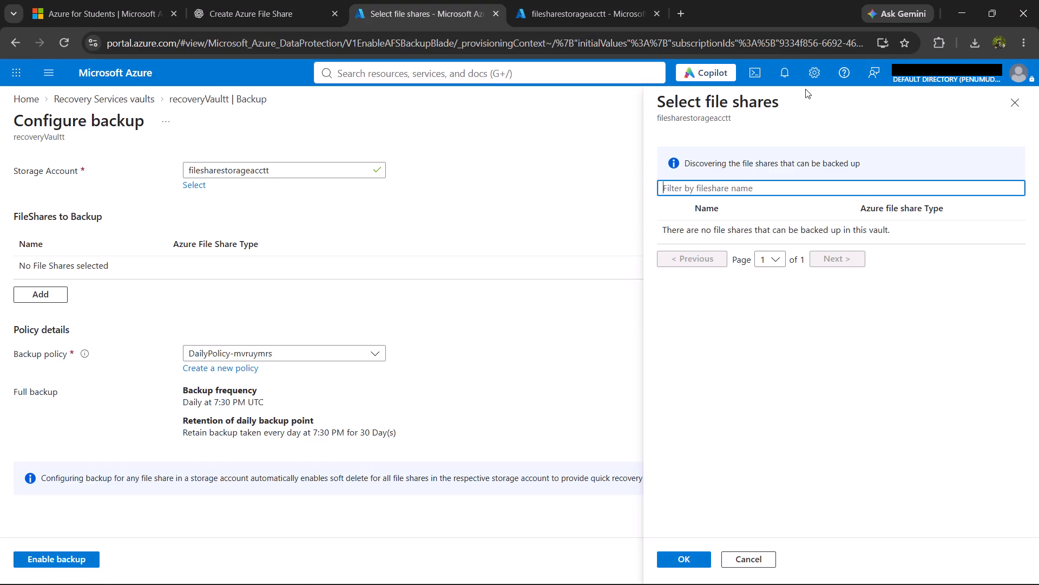
pyautogui.click(794, 77)
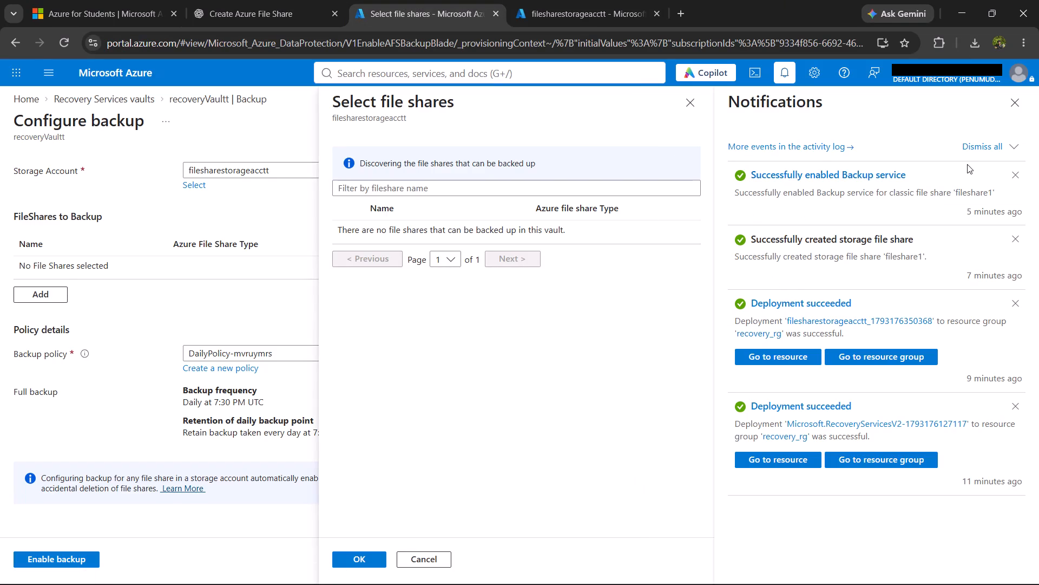
pyautogui.click(1011, 101)
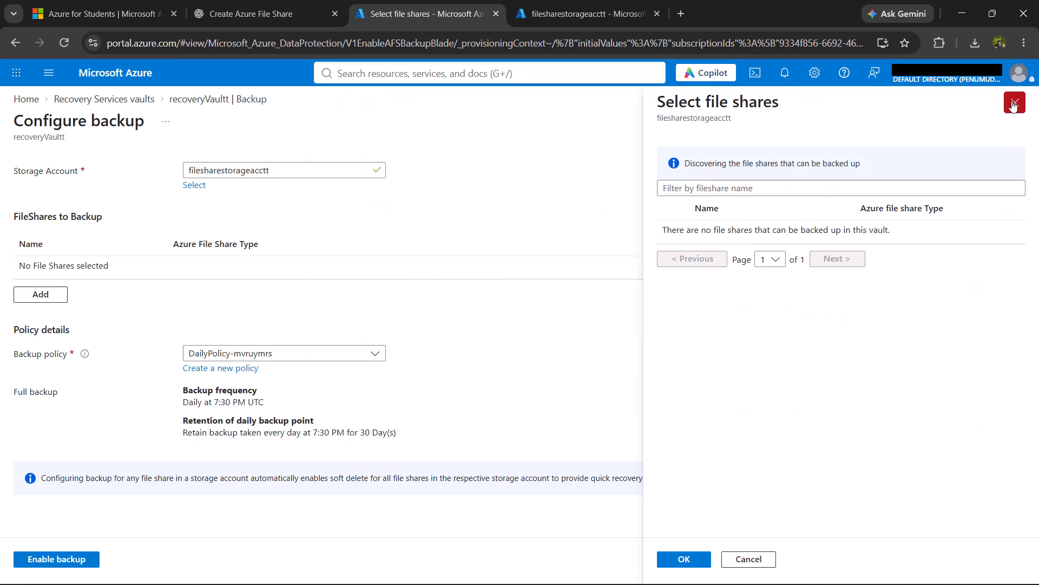
# Look over the activity log, and go back through the earlier pages to recoveryVaultt's Azure Files backup items list.
pyautogui.click(660, 0)
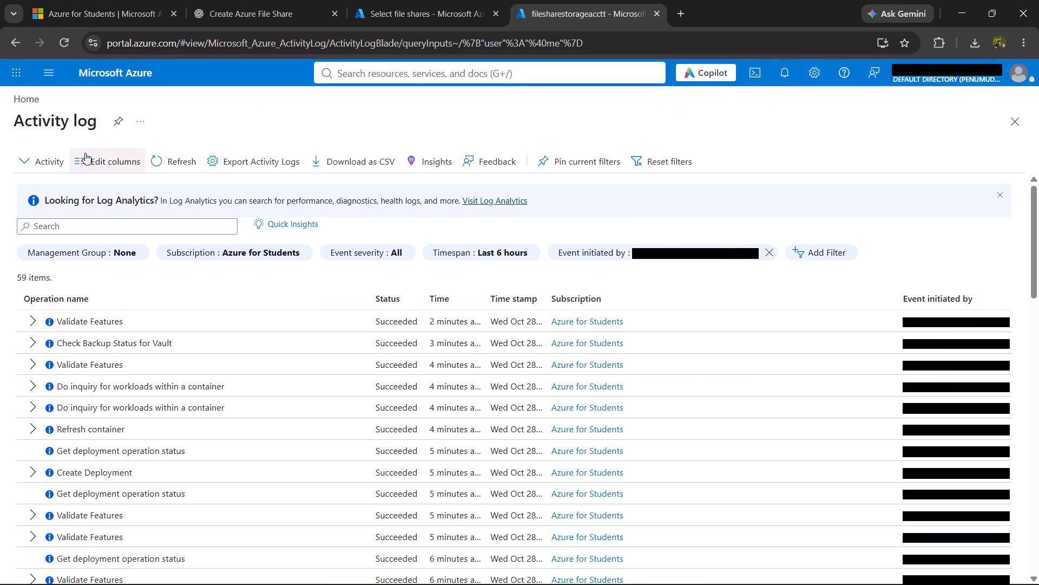
pyautogui.hscroll(6, 124, 164)
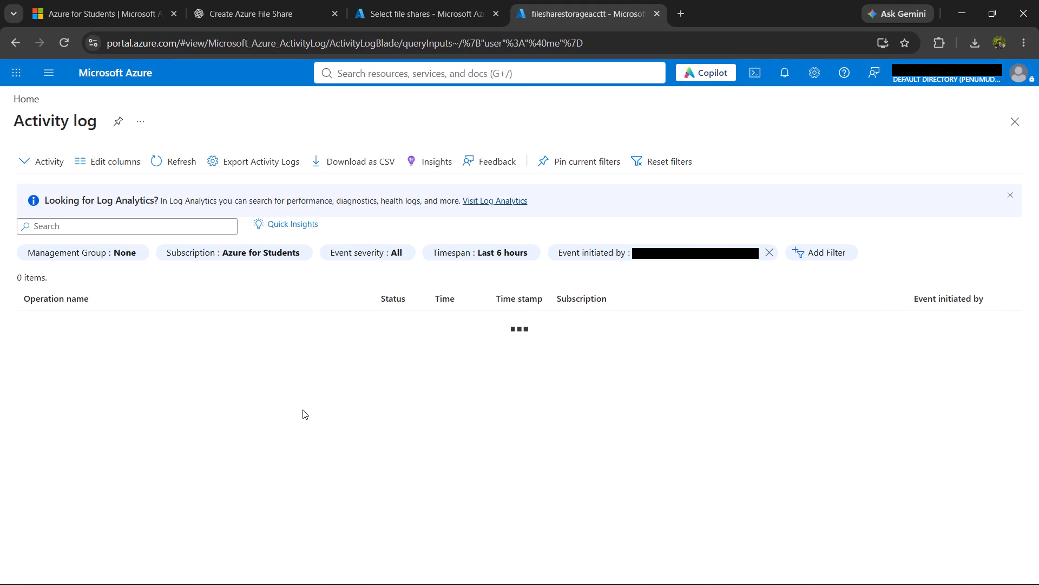
pyautogui.hscroll(10, 303, 409)
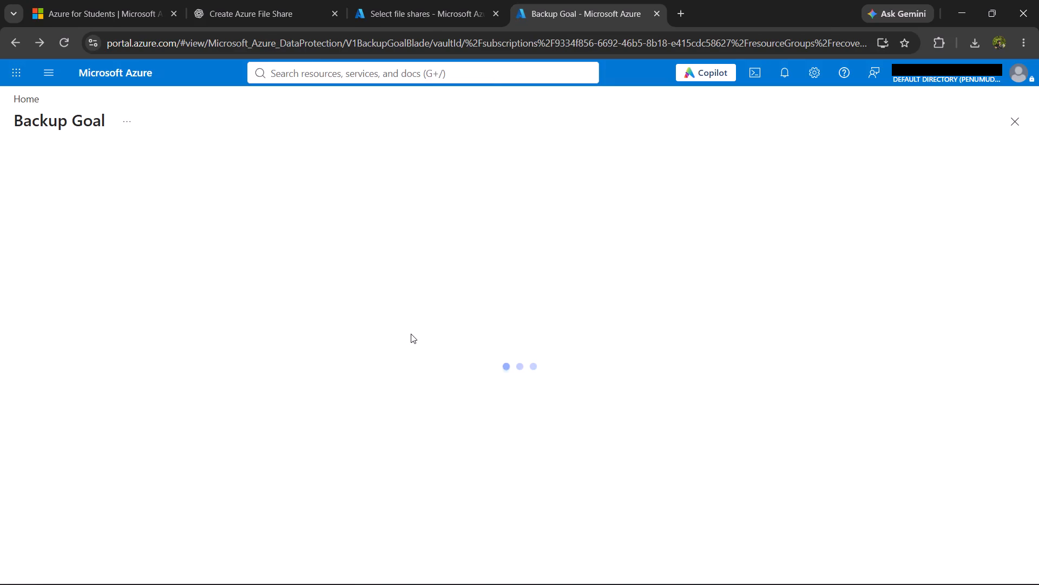
pyautogui.click(478, 0)
pyautogui.scroll(2, 319, 178)
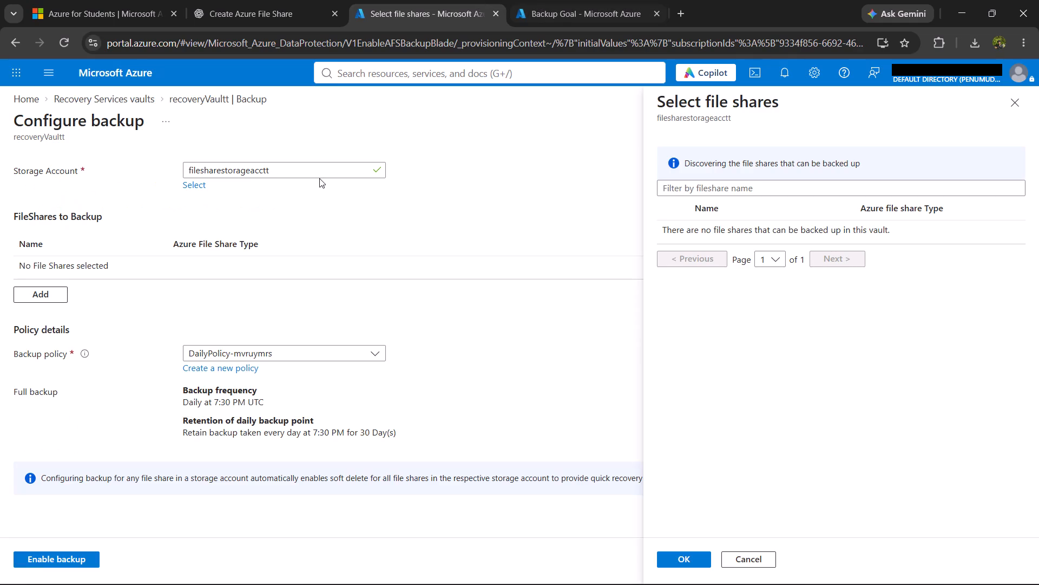
pyautogui.click(530, 0)
pyautogui.hscroll(4, 294, 160)
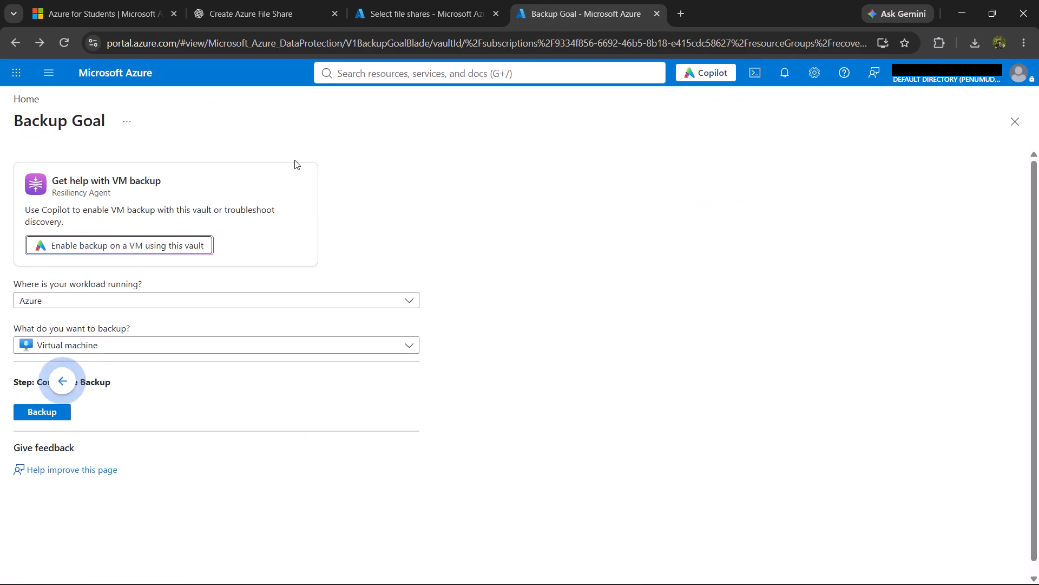
pyautogui.hscroll(2, 294, 160)
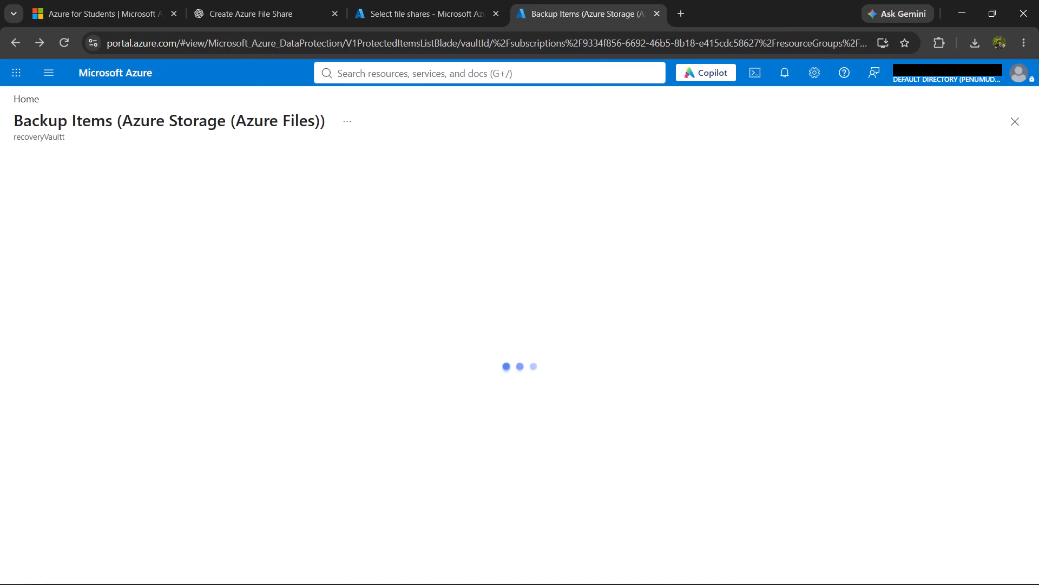
# Find filesharestorageacctt among the storage accounts in Storage center and display its classic file shares.
pyautogui.click(347, 67)
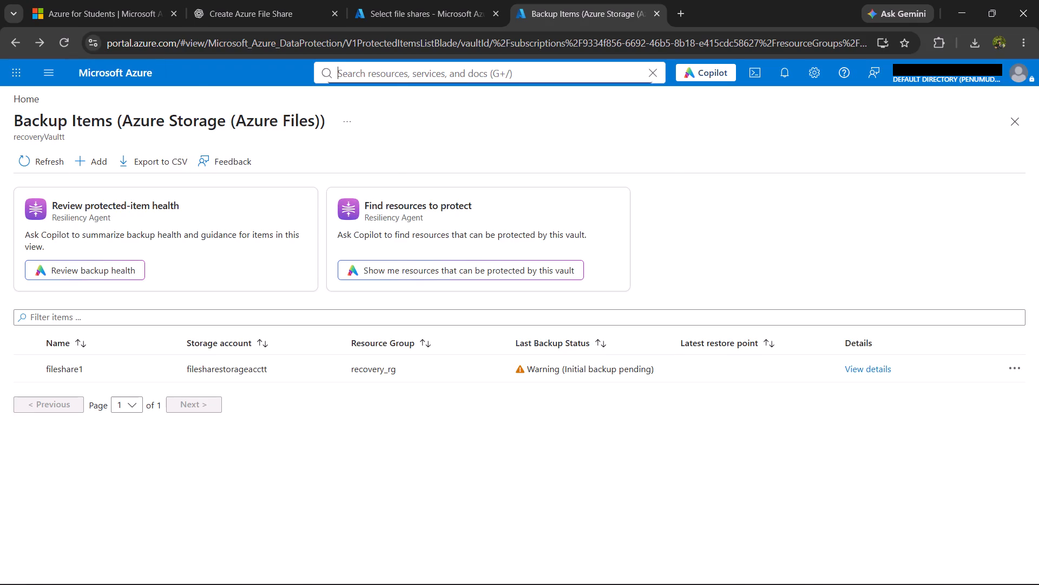
pyautogui.click(440, 275)
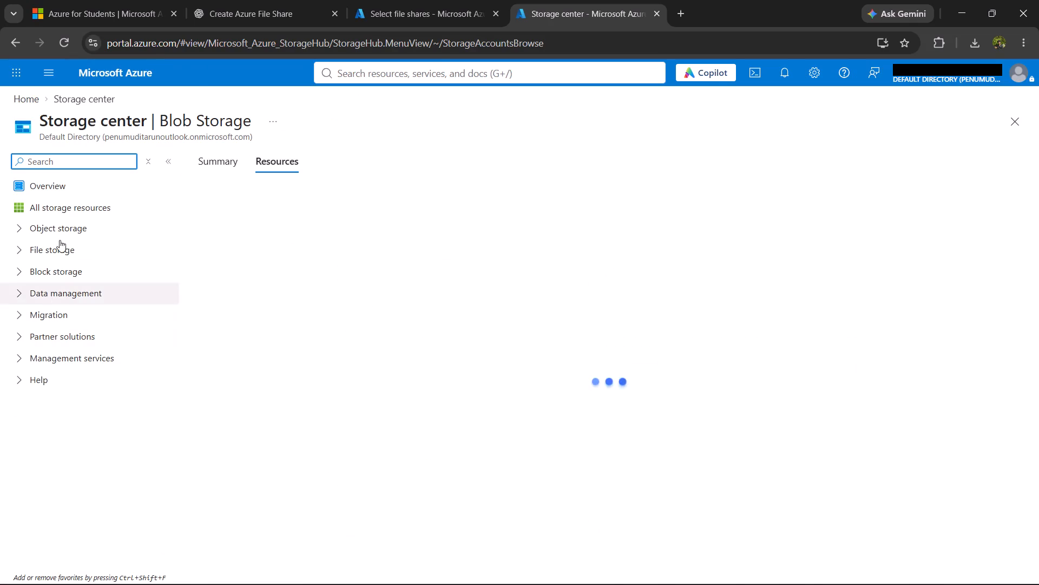
pyautogui.click(54, 244)
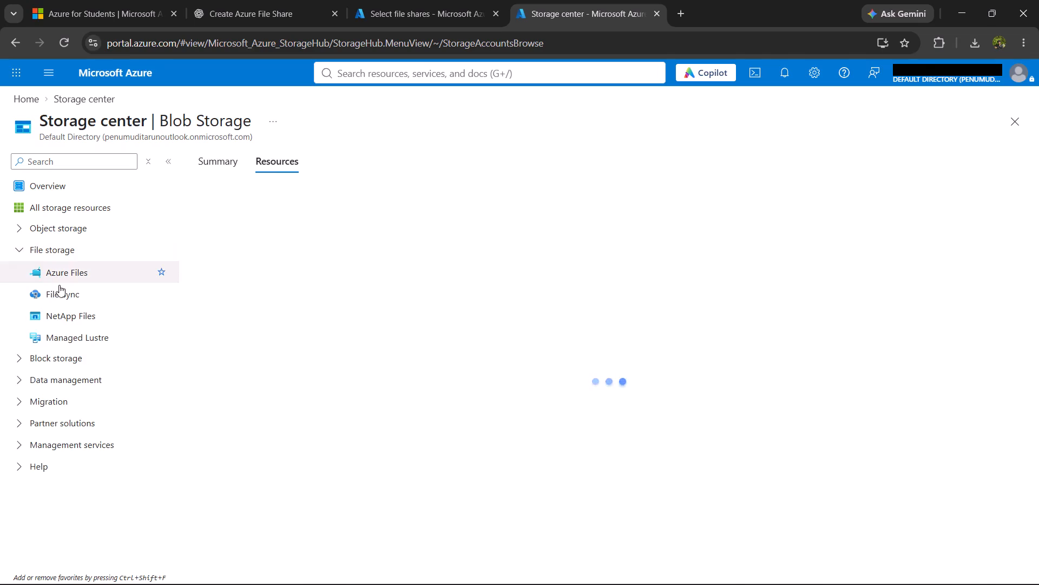
pyautogui.click(58, 349)
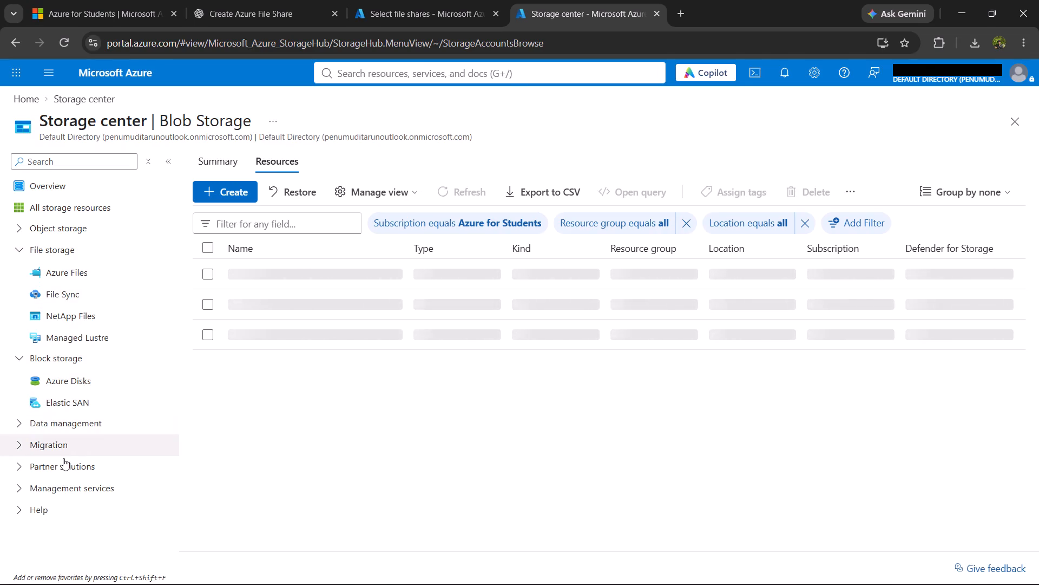
pyautogui.click(63, 237)
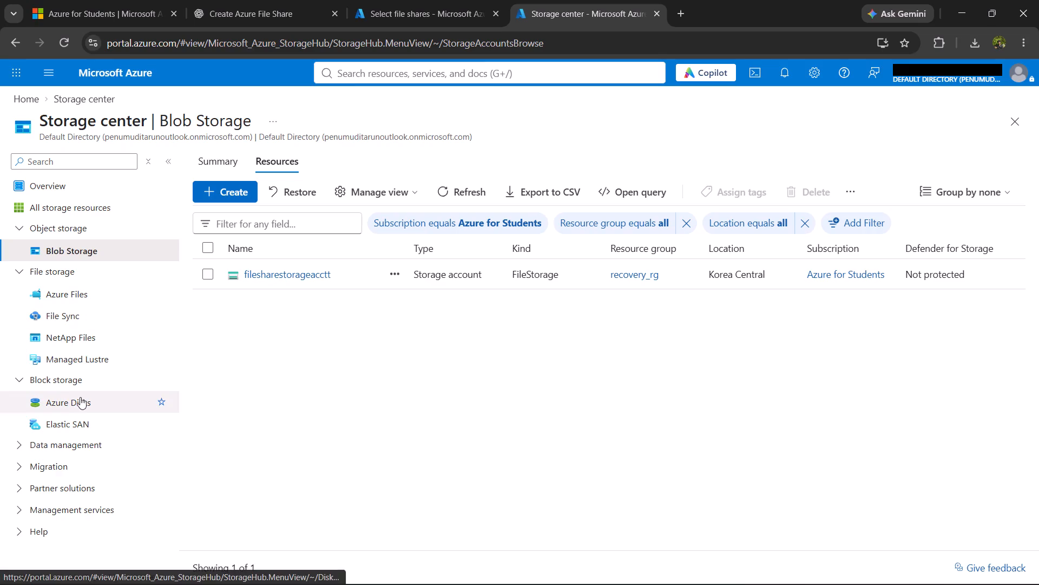
pyautogui.click(267, 276)
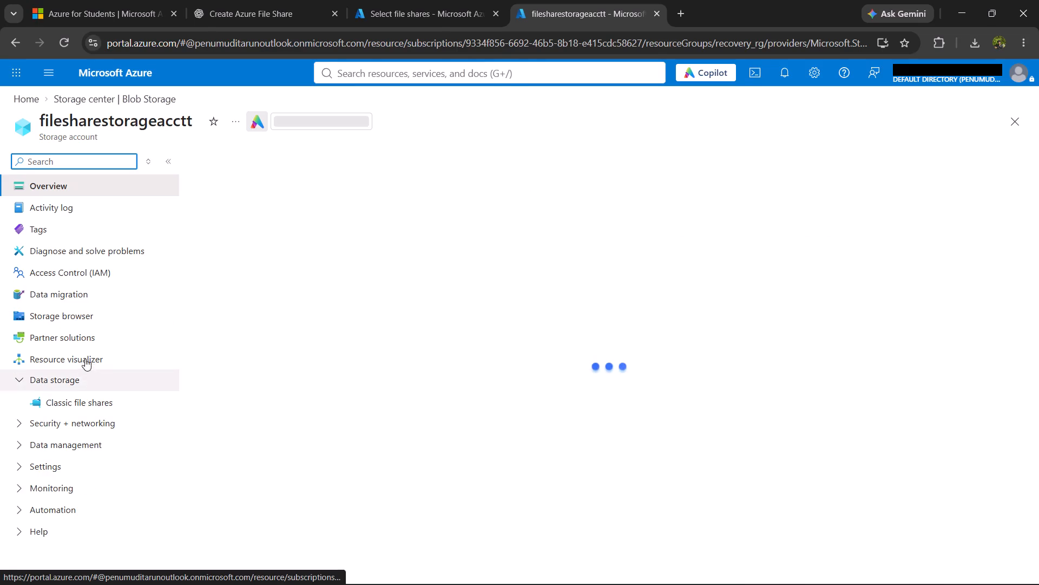
pyautogui.click(80, 394)
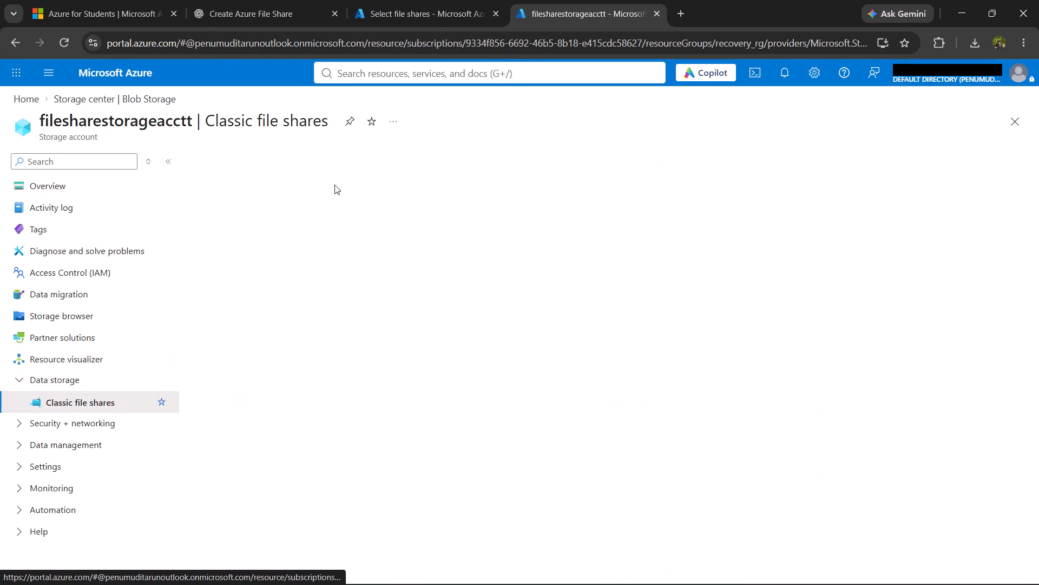
# Check the file share selection for filesharestorageacctt in recoveryVaultt's backup configuration once more.
pyautogui.click(398, 0)
pyautogui.click(583, 0)
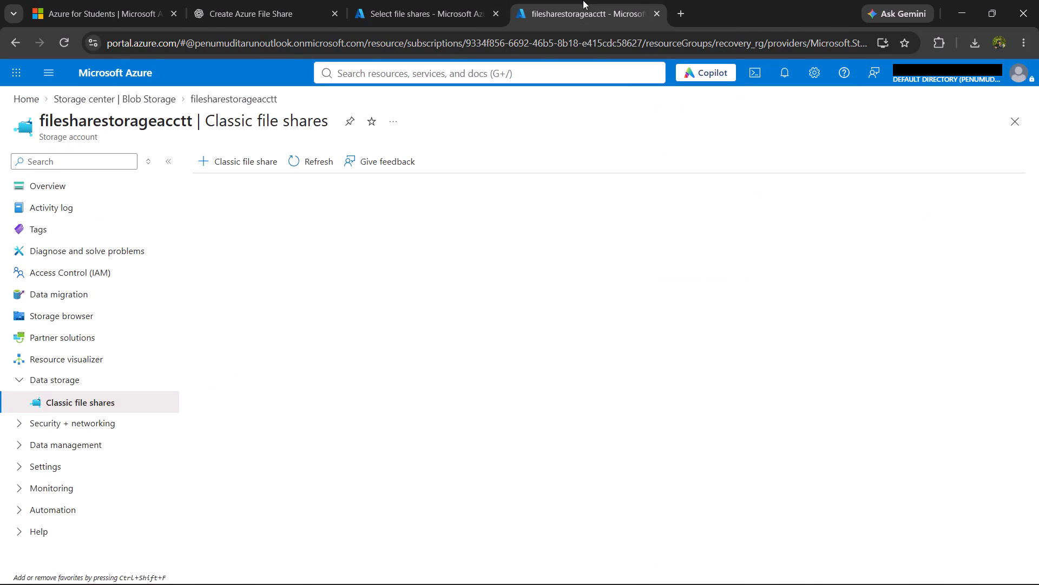
pyautogui.click(498, 0)
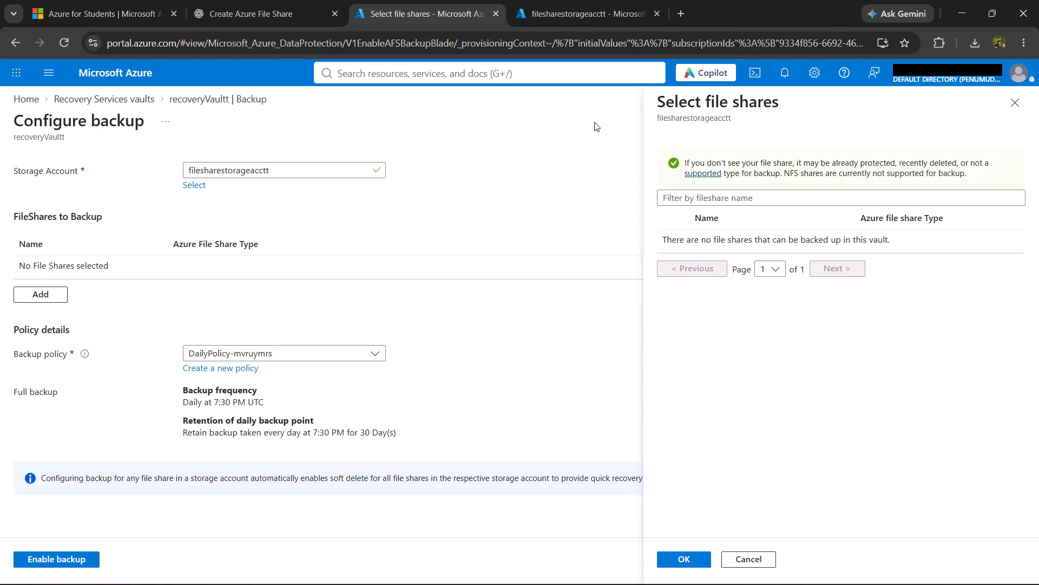
# Check fileshare1's overview page in filesharestorageacctt against recoveryVaultt's file share selection.
pyautogui.click(602, 0)
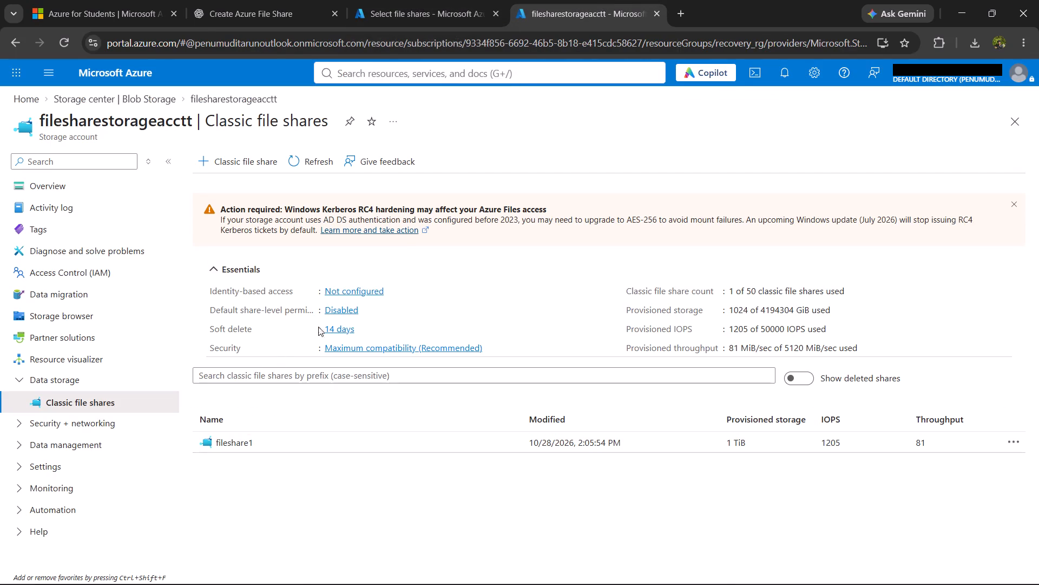
pyautogui.click(233, 438)
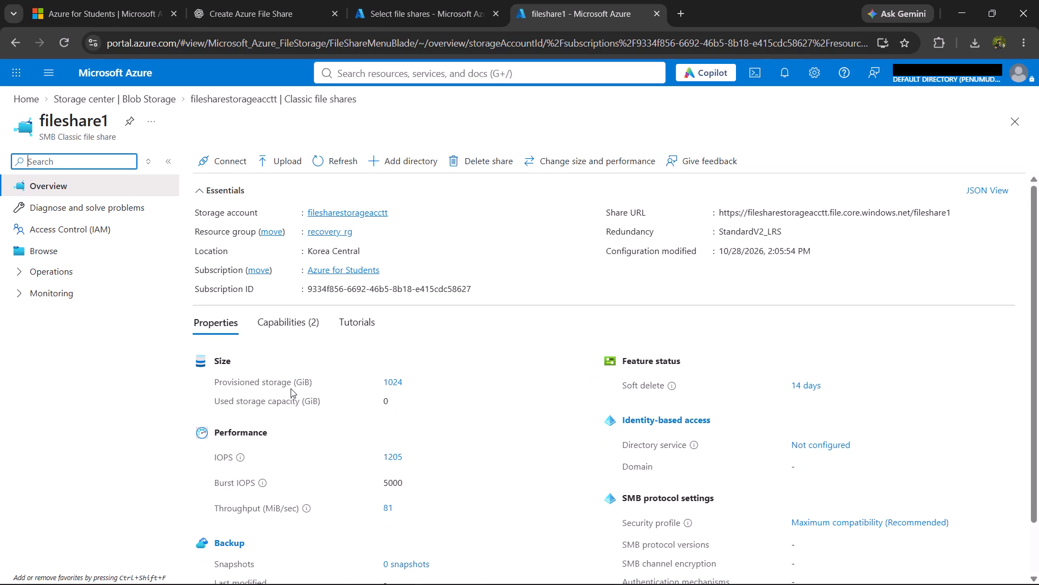
pyautogui.click(404, 0)
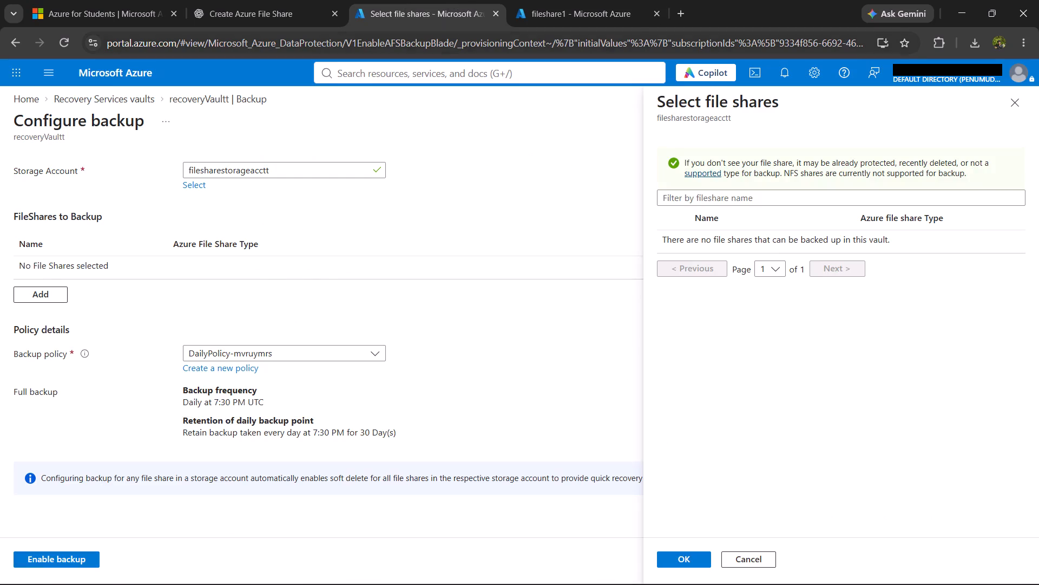
pyautogui.click(556, 0)
pyautogui.click(472, 0)
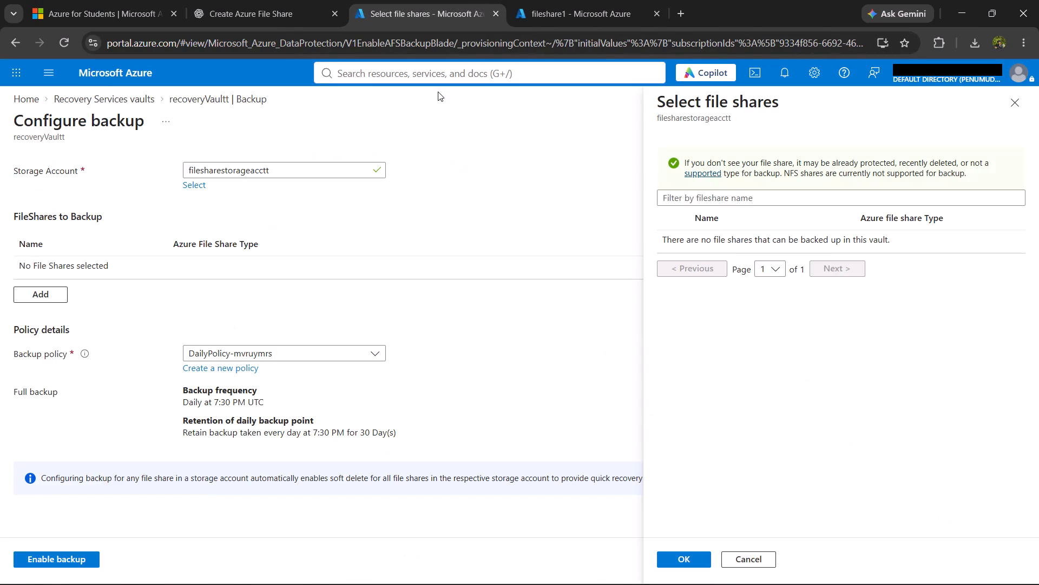
# Display the storage accounts in Storage center to review filesharestorageacctt's kind, resource group and location.
pyautogui.click(442, 79)
pyautogui.click(431, 283)
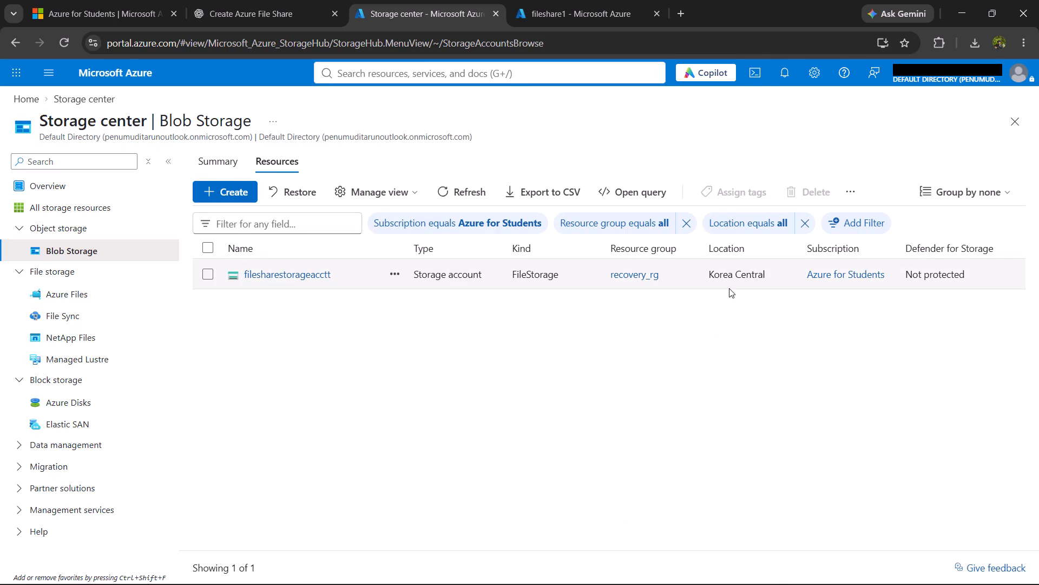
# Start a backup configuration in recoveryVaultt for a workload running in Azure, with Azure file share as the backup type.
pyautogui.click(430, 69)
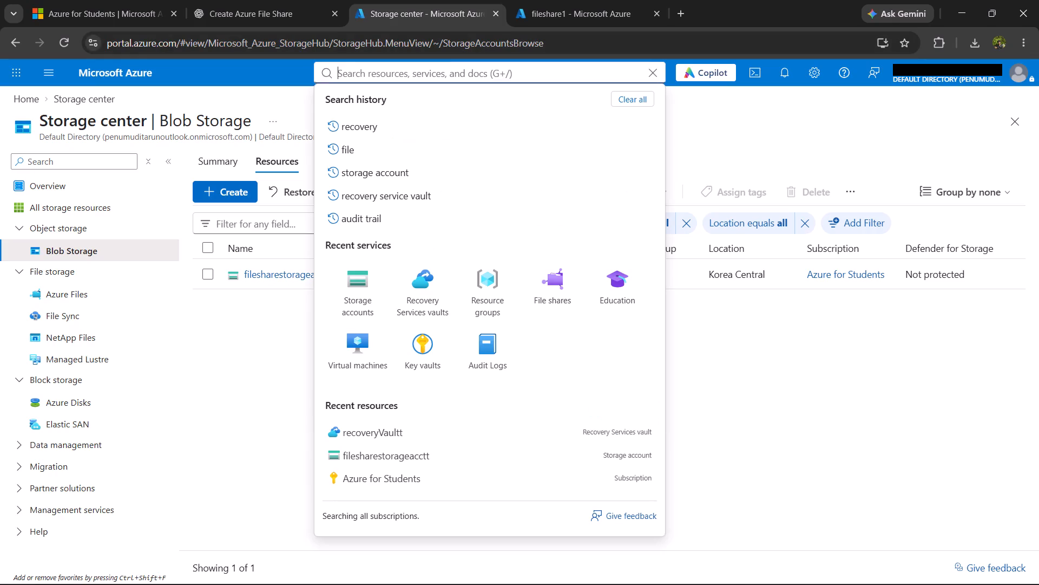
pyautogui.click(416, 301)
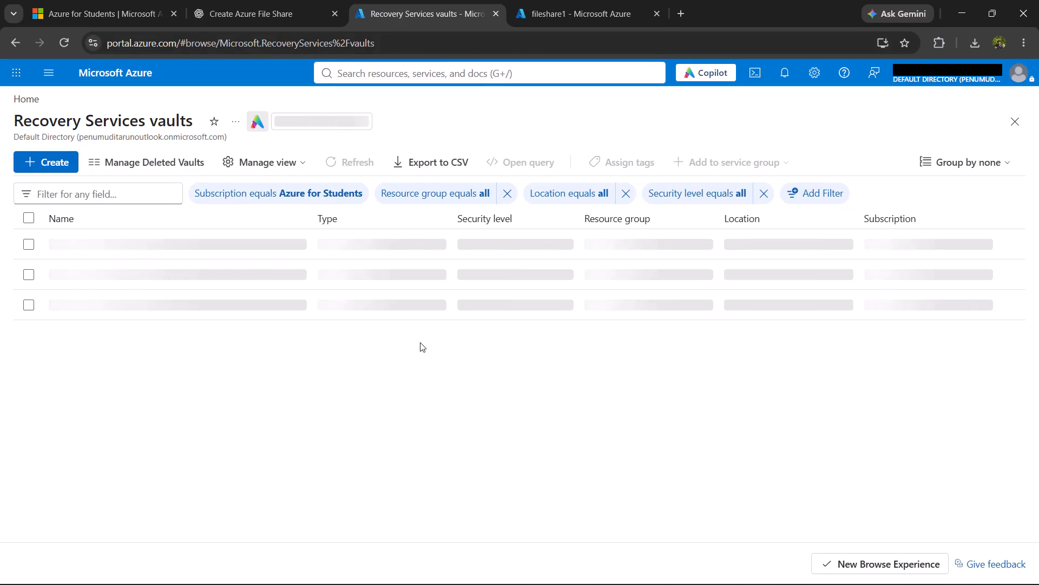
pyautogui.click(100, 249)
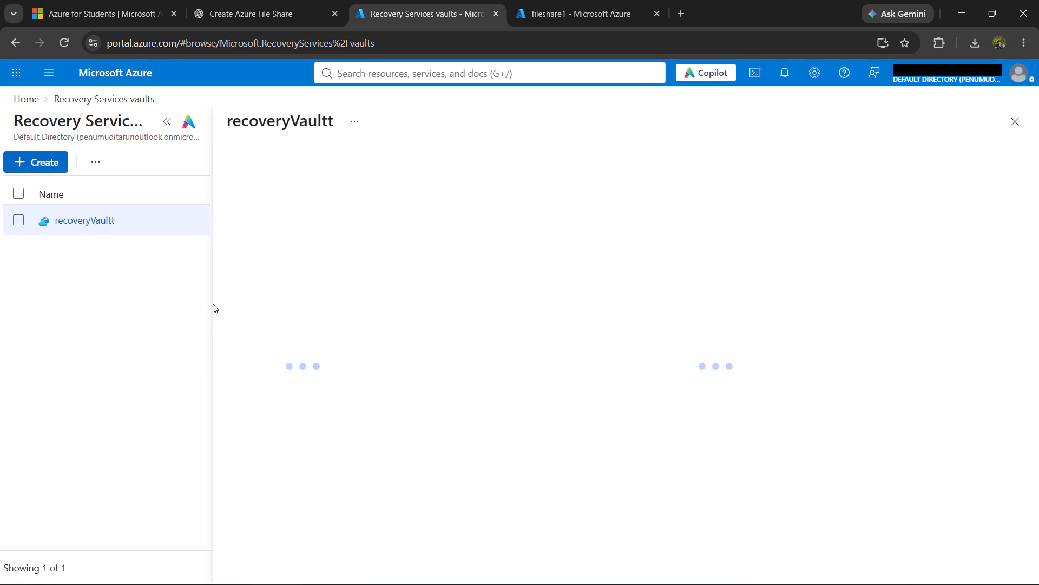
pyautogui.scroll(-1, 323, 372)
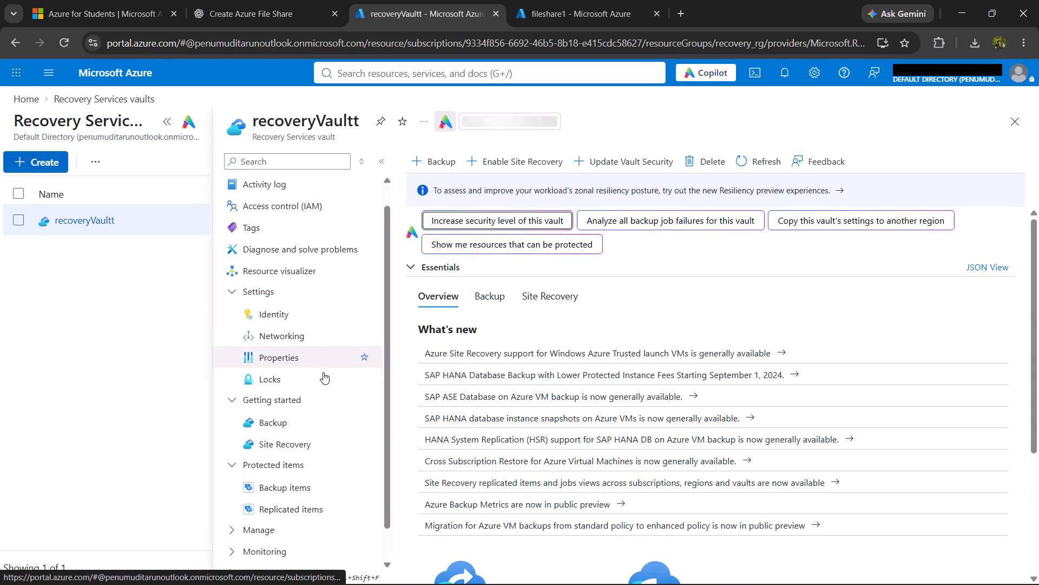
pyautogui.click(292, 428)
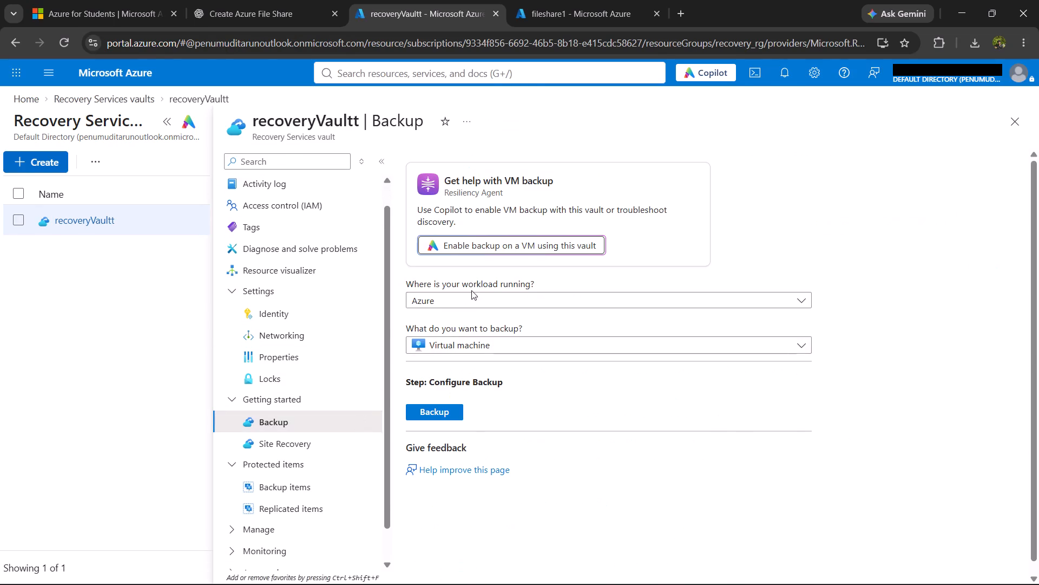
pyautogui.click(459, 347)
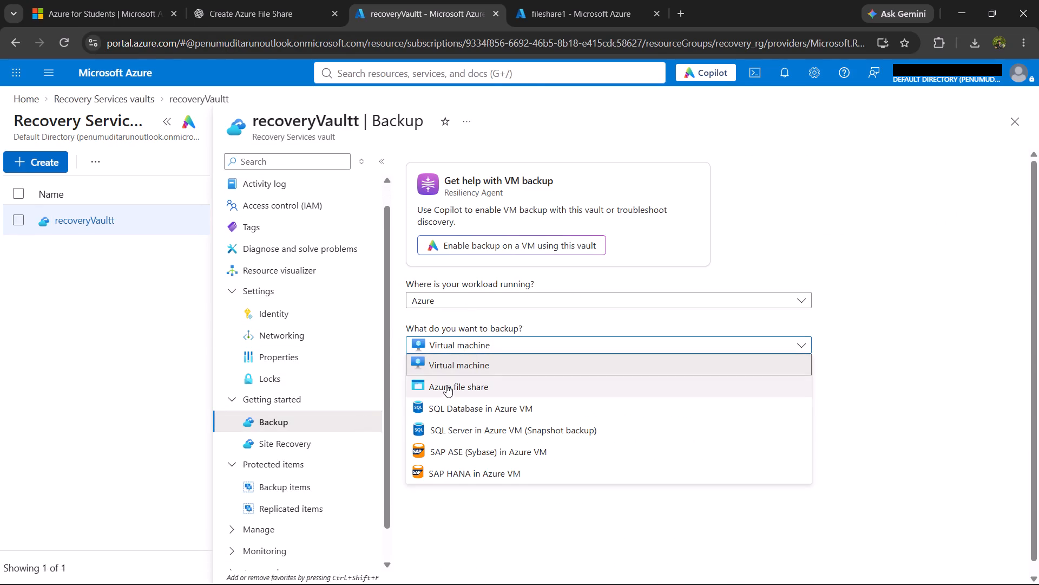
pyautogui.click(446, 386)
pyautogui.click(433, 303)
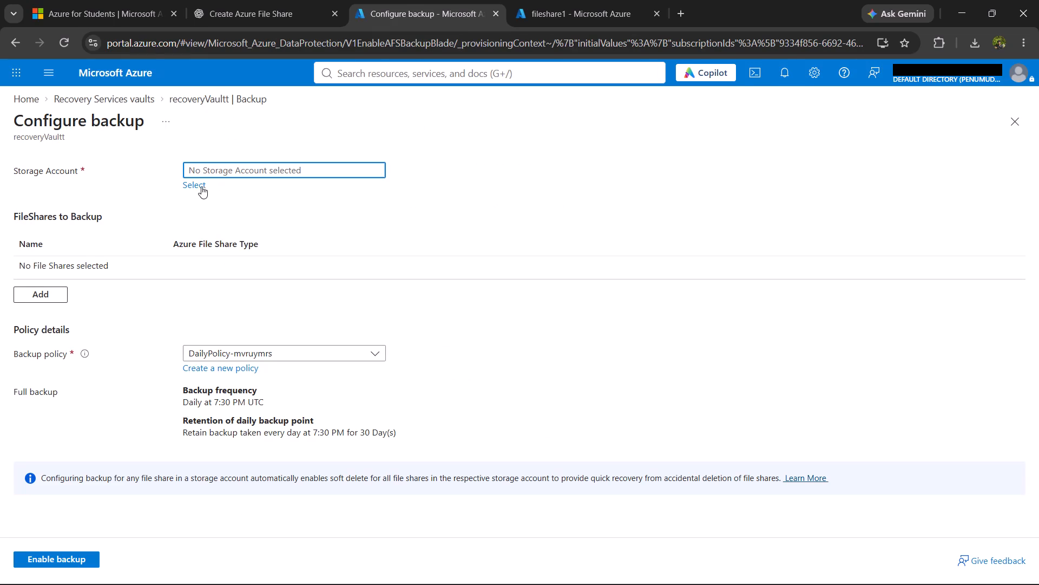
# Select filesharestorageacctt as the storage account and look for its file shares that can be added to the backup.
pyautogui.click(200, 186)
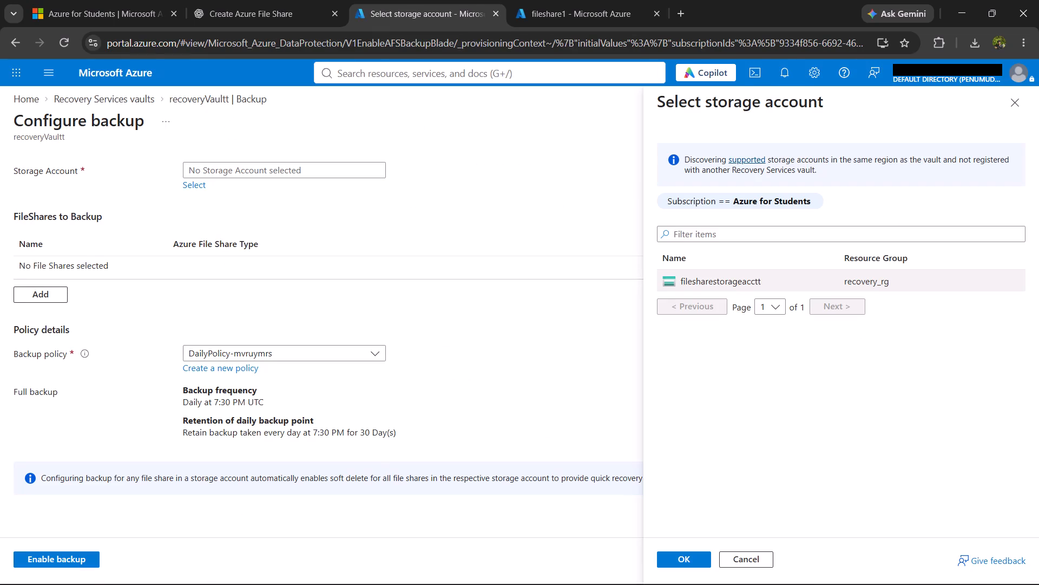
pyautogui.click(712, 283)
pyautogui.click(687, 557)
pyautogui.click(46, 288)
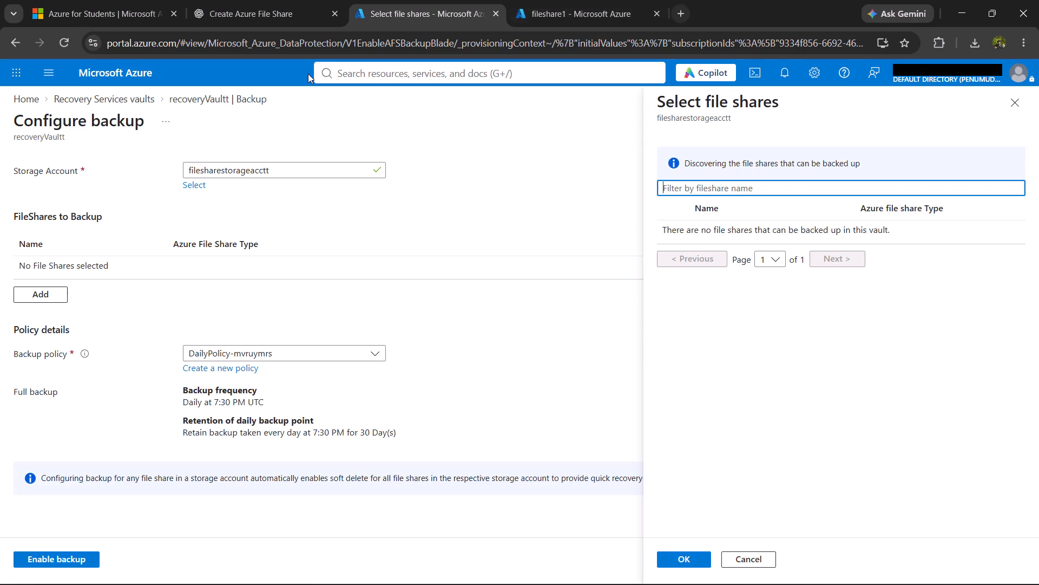
# Open filesharestorageacctt from the storage accounts in Storage center and display its classic file shares.
pyautogui.click(370, 77)
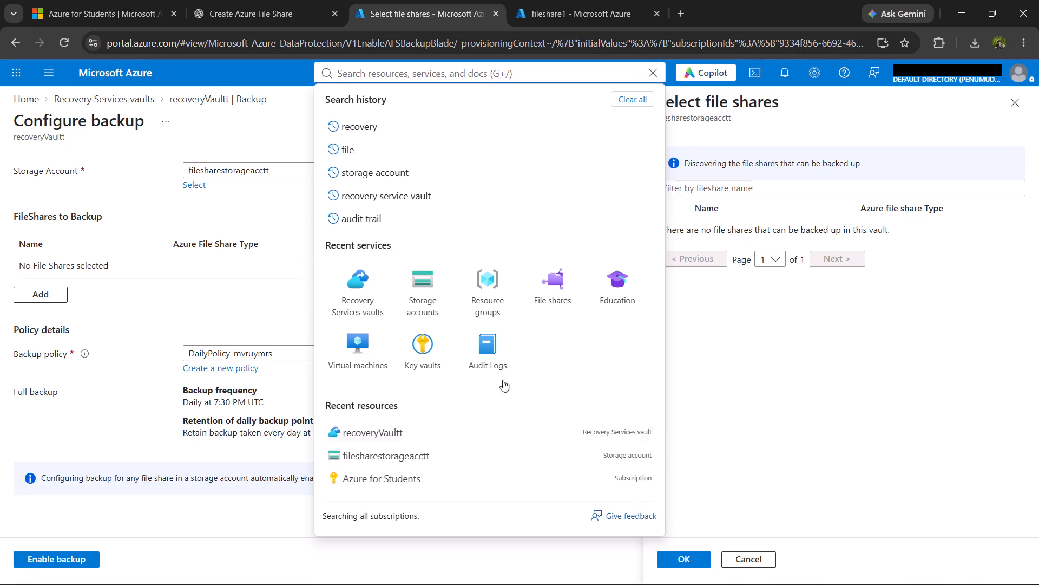
pyautogui.click(429, 294)
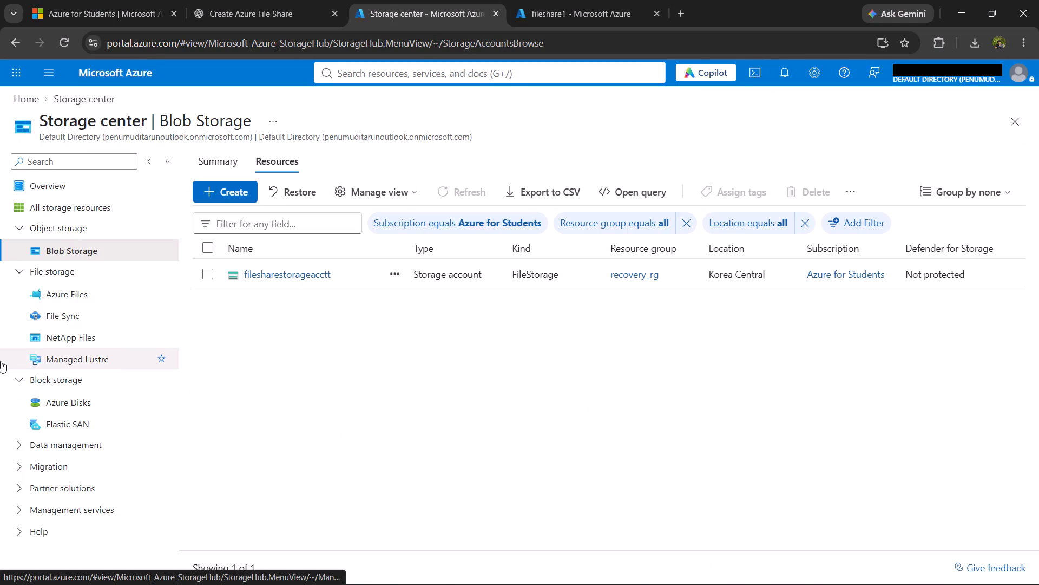
pyautogui.click(273, 283)
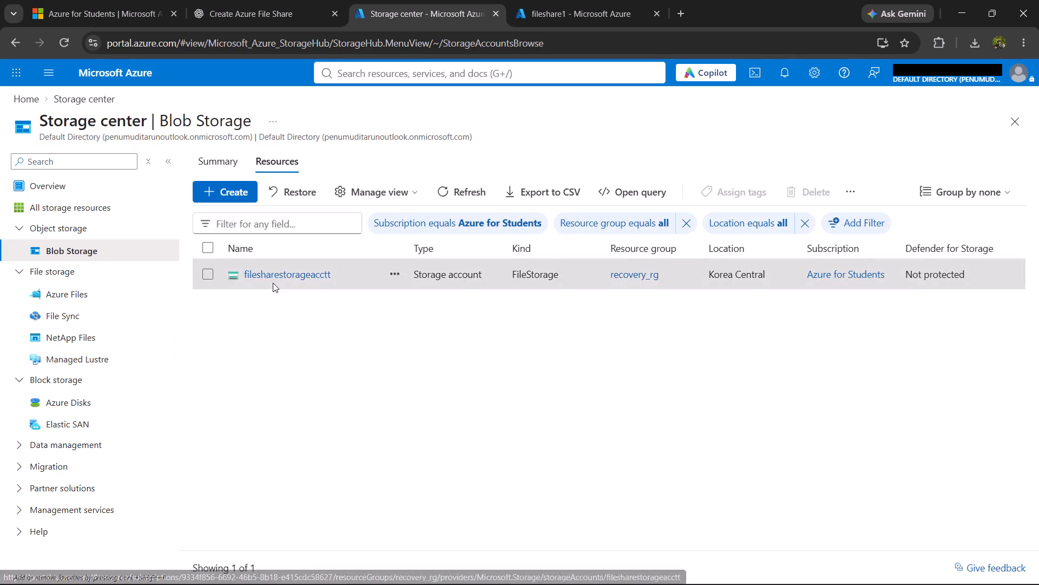
pyautogui.click(297, 266)
pyautogui.click(295, 284)
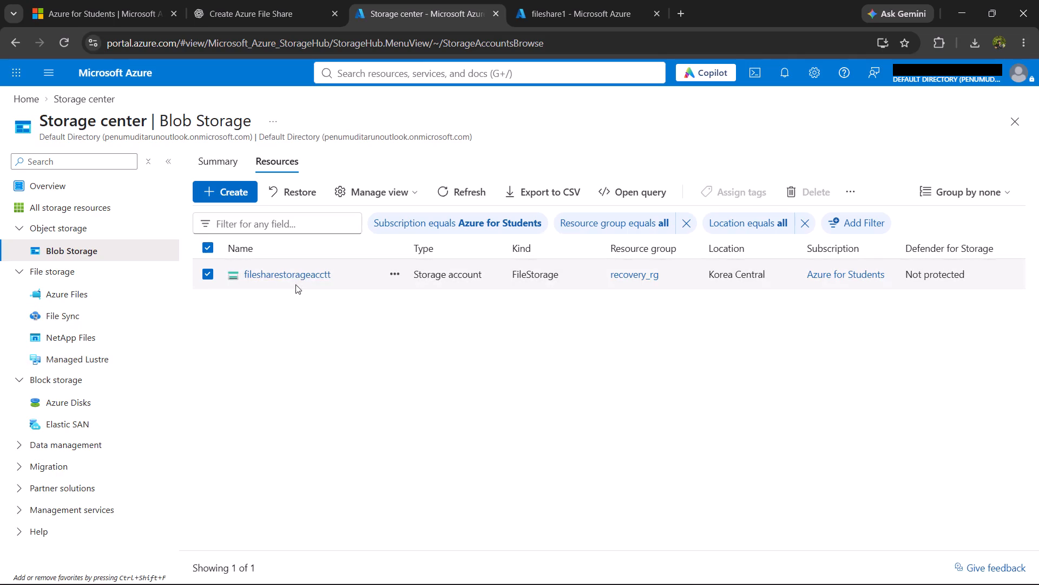
pyautogui.click(297, 276)
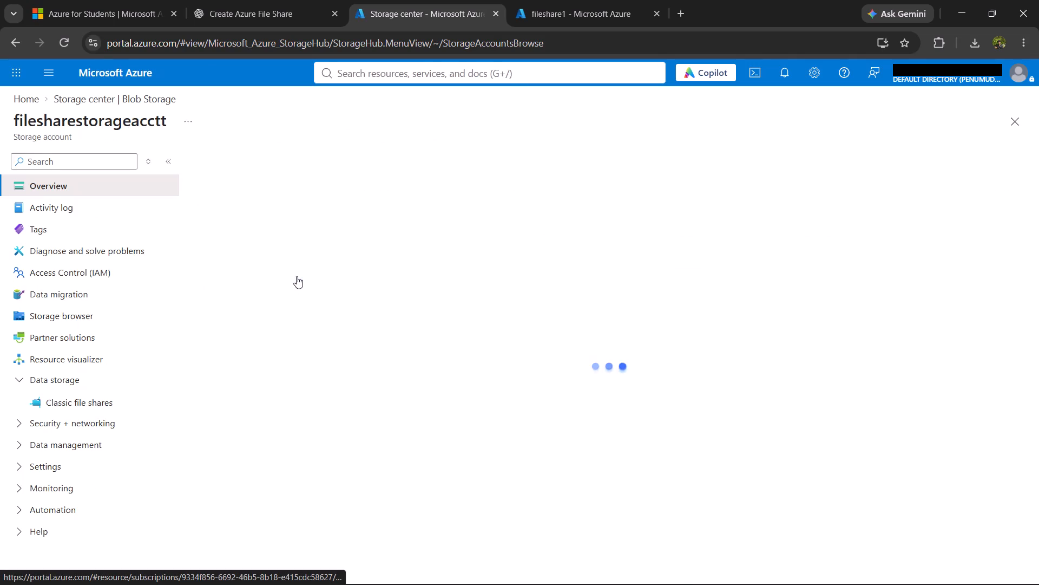
pyautogui.moveTo(86, 368); pyautogui.dragTo(31, 378)
pyautogui.click(79, 403)
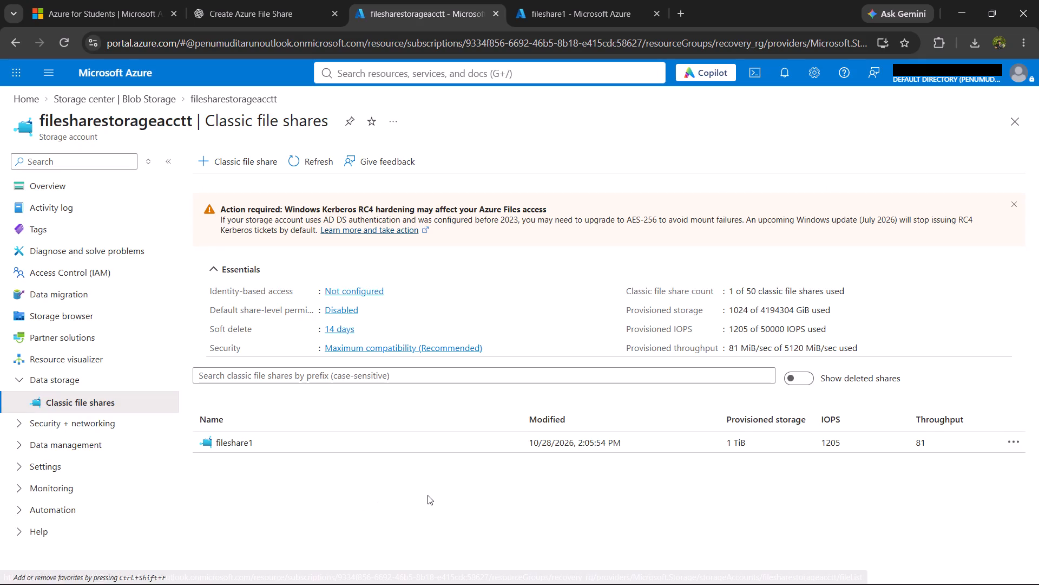
# View the snapshots of fileshare1.
pyautogui.scroll(-1, 428, 495)
pyautogui.click(1011, 444)
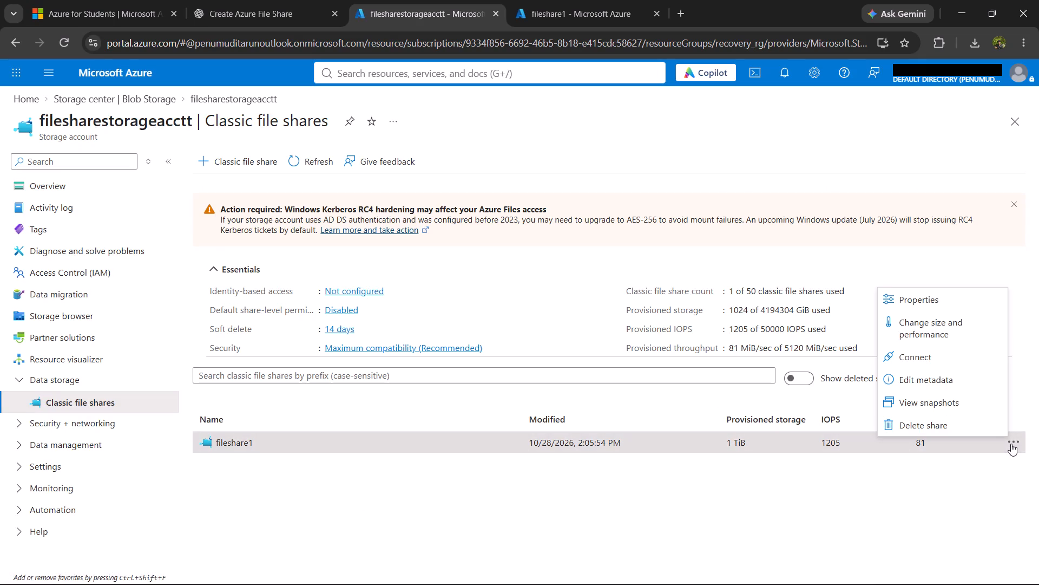
pyautogui.click(911, 407)
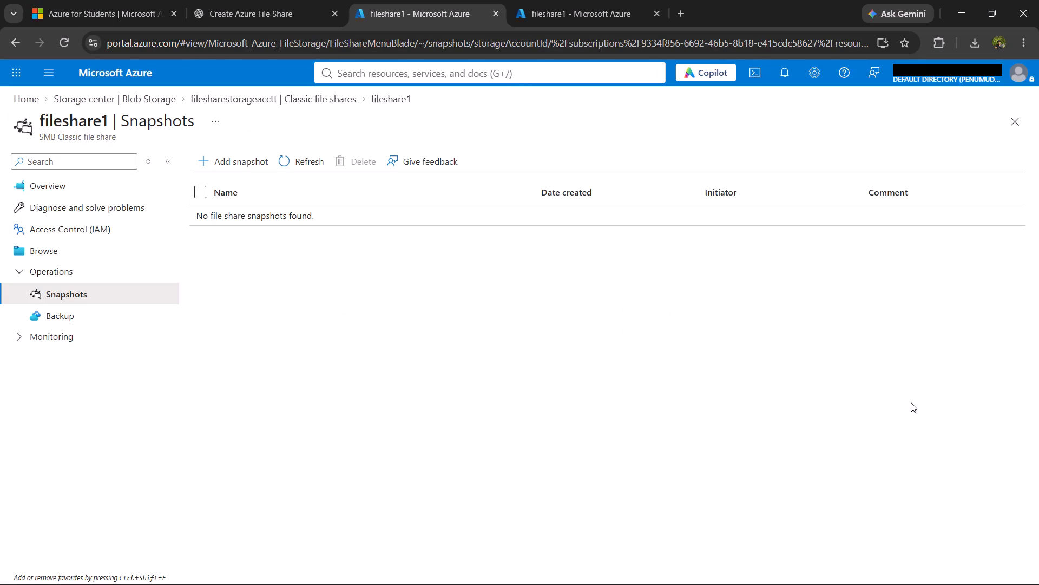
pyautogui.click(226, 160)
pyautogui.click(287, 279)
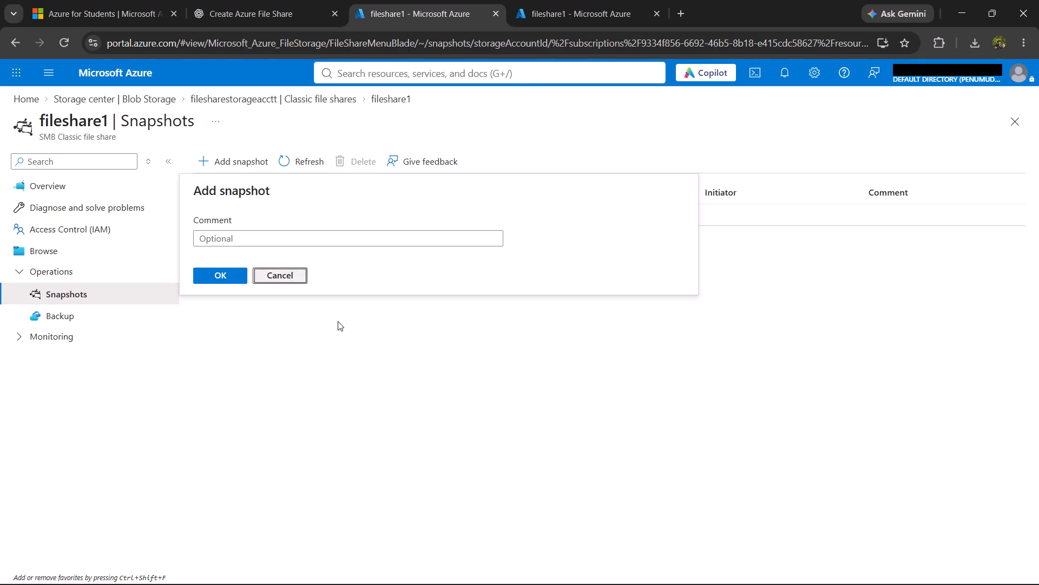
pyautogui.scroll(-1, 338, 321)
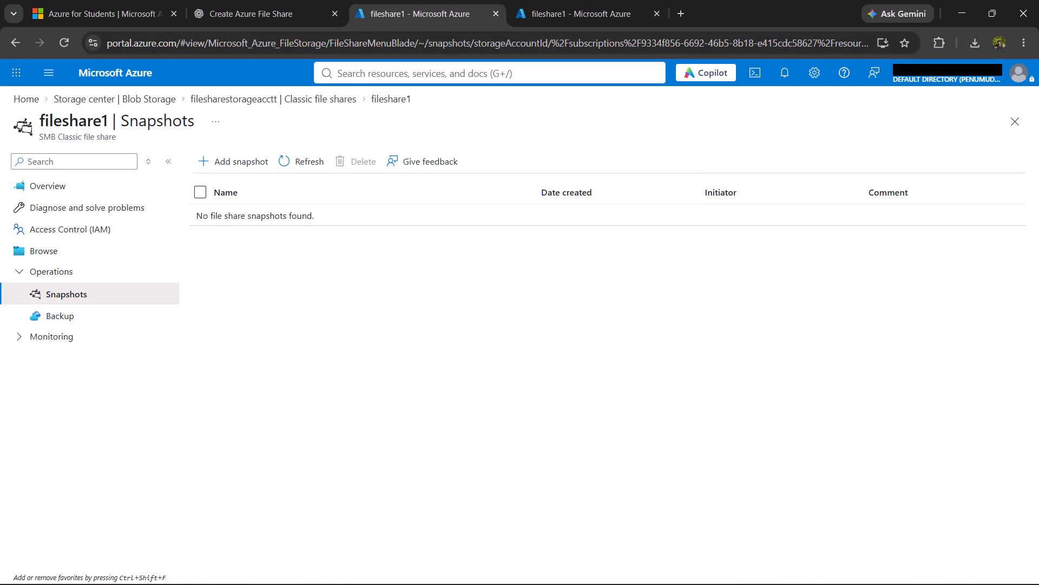
# Start a new backup configuration from recoveryVaultt's overview, with Azure file share as the backup type.
pyautogui.click(355, 74)
pyautogui.click(405, 304)
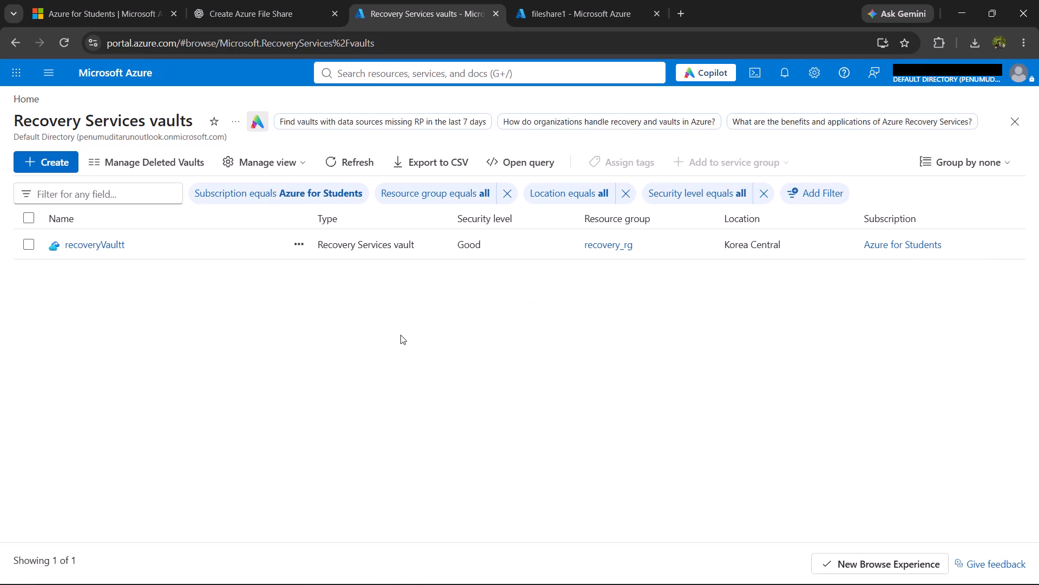
pyautogui.click(112, 241)
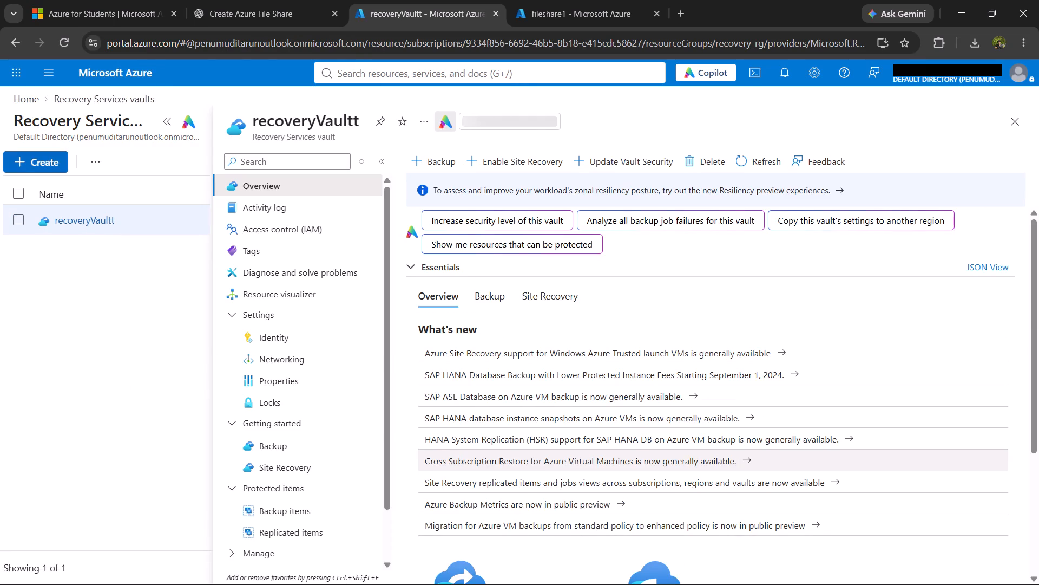
pyautogui.click(446, 159)
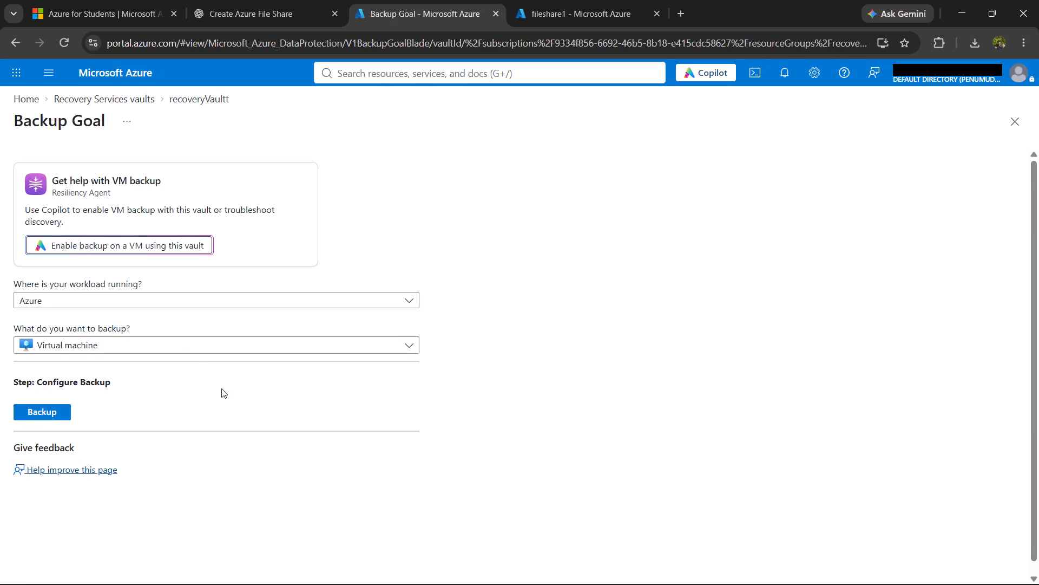
pyautogui.click(177, 345)
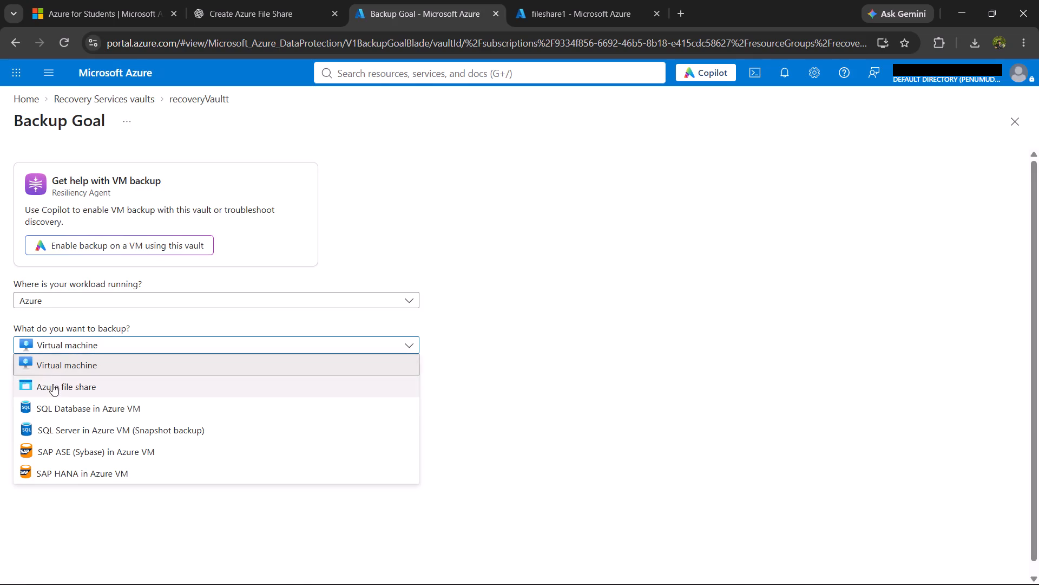
pyautogui.click(52, 388)
pyautogui.click(50, 298)
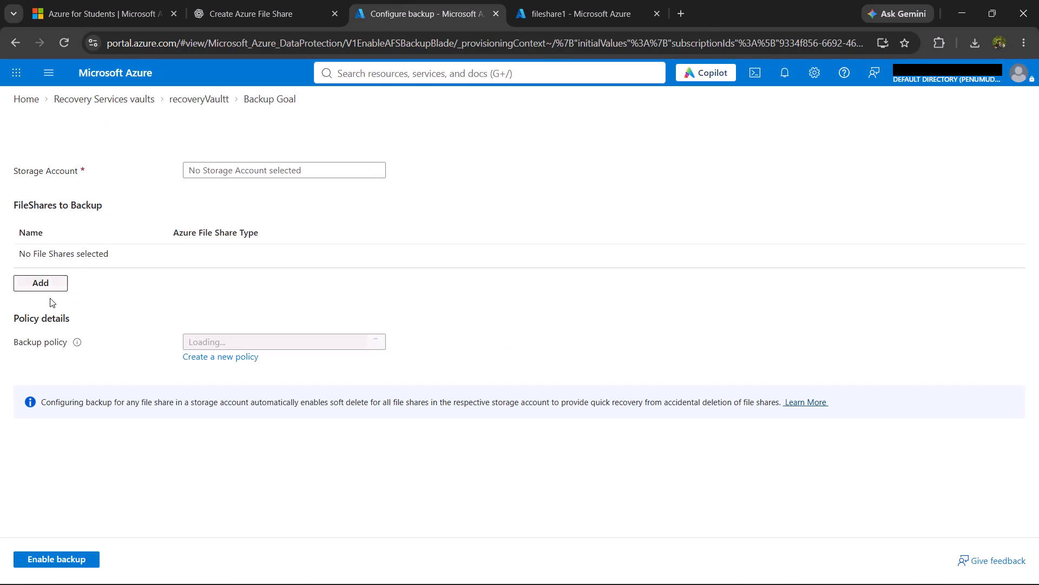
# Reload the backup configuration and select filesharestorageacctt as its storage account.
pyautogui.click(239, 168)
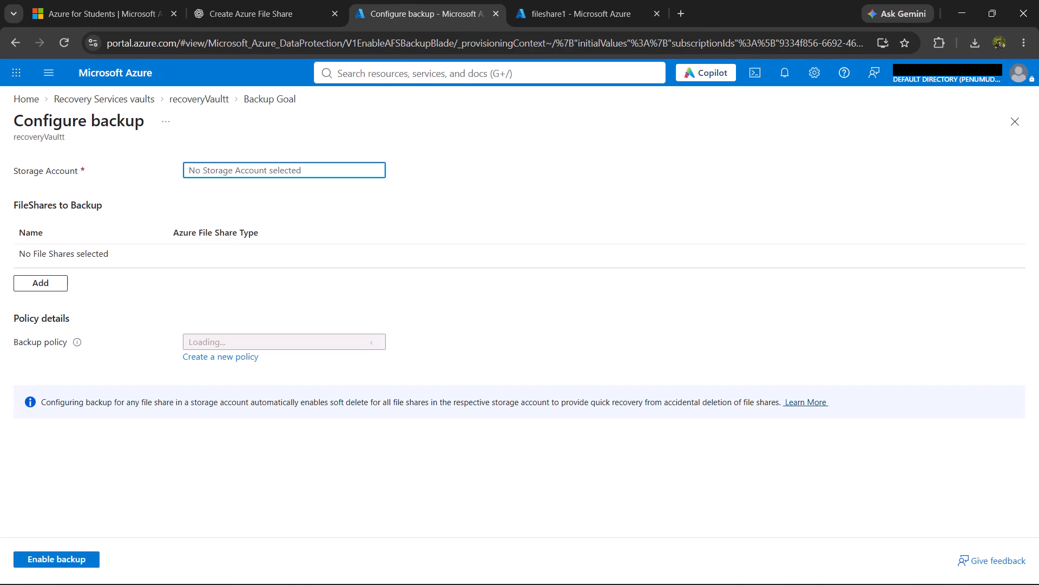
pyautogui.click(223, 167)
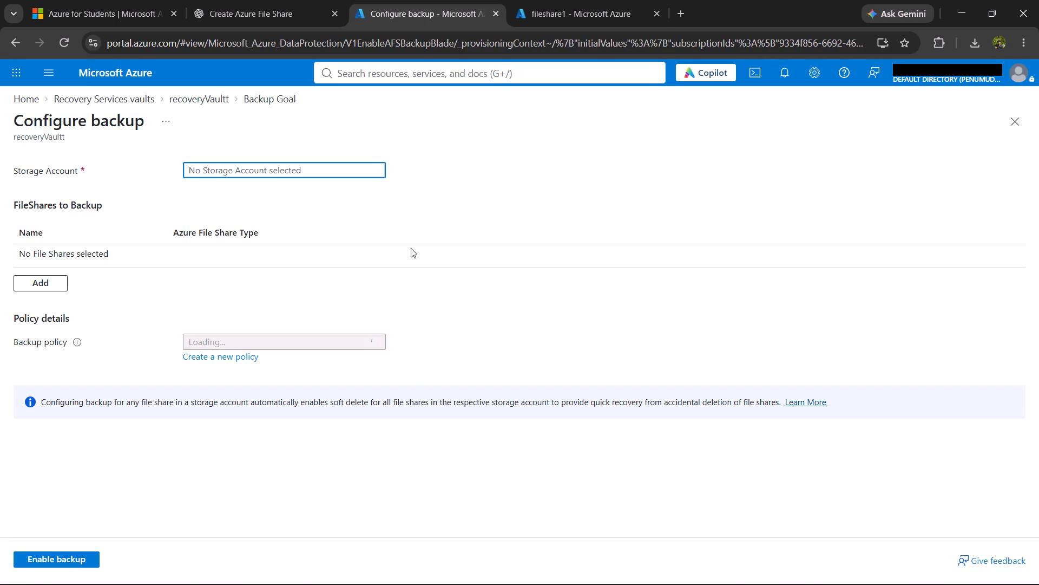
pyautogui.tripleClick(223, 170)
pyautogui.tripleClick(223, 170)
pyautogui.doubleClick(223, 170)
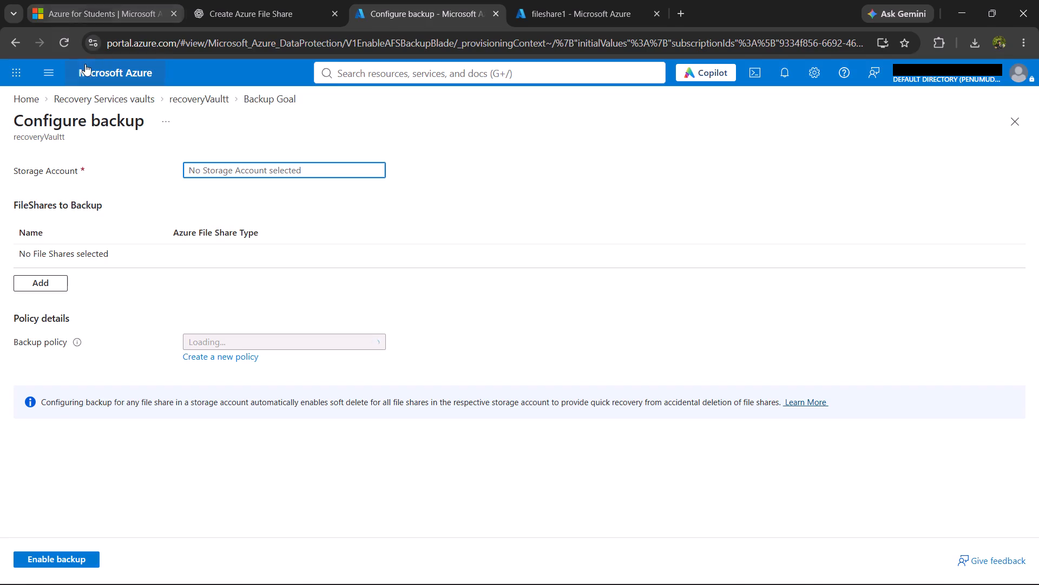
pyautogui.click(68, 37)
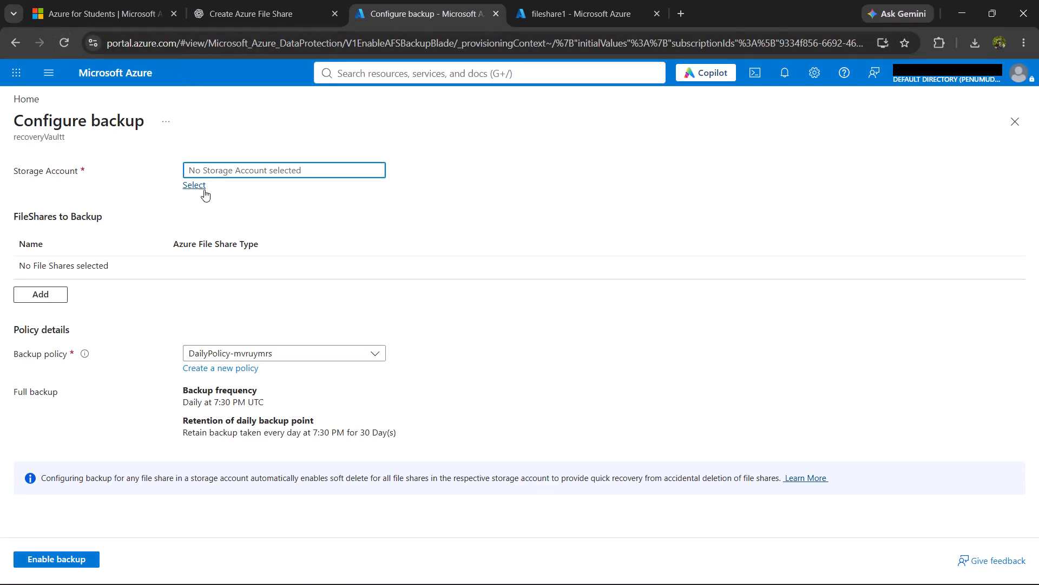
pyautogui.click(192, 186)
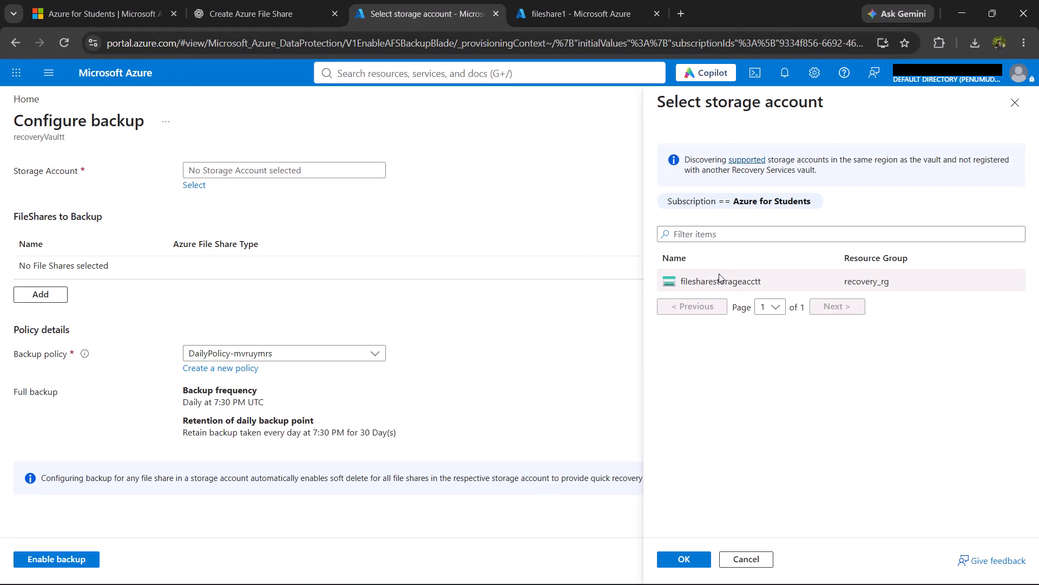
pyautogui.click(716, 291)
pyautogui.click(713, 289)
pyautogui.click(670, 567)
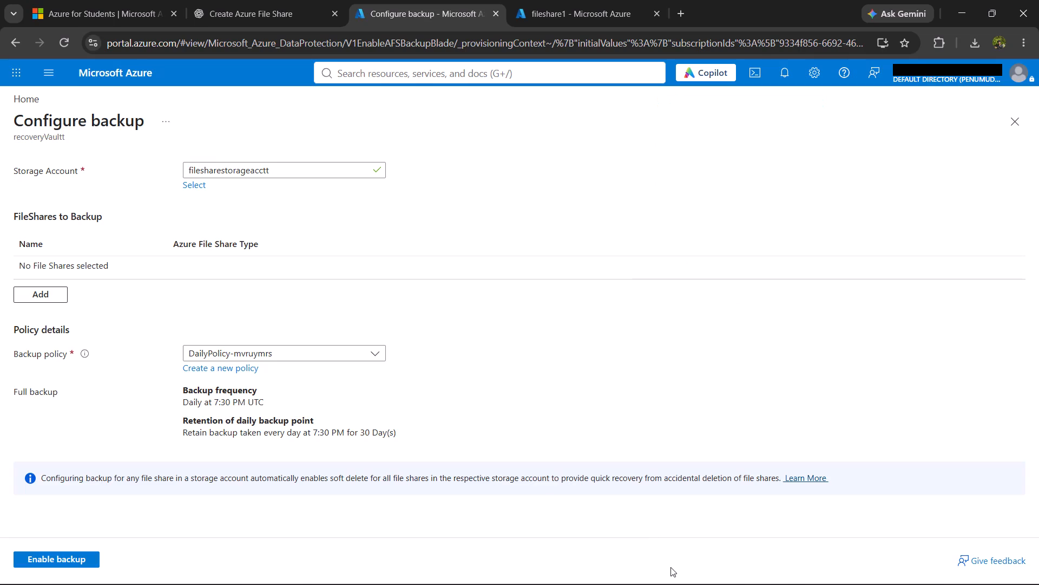
# Look for file shares in filesharestorageacctt that can be added to the backup, filtering by "fi" and reopening the selection.
pyautogui.scroll(-1, 354, 359)
pyautogui.click(46, 293)
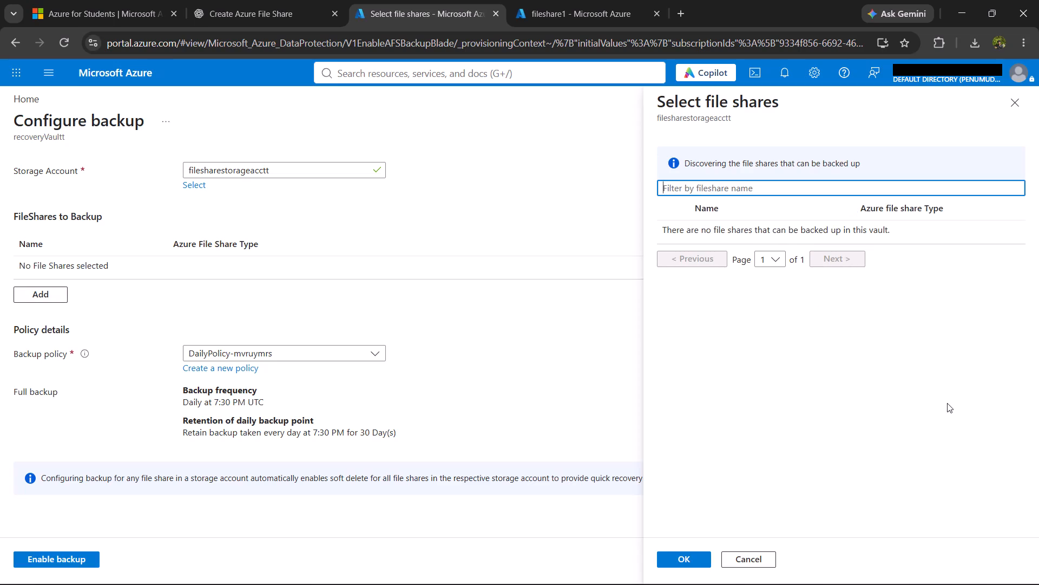
pyautogui.click(694, 187)
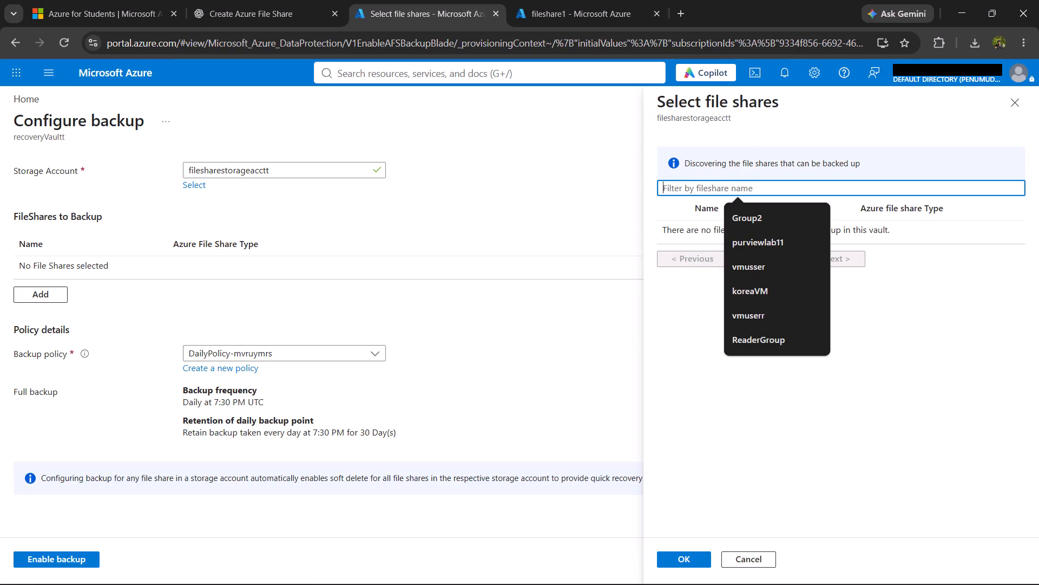
pyautogui.write('fo')
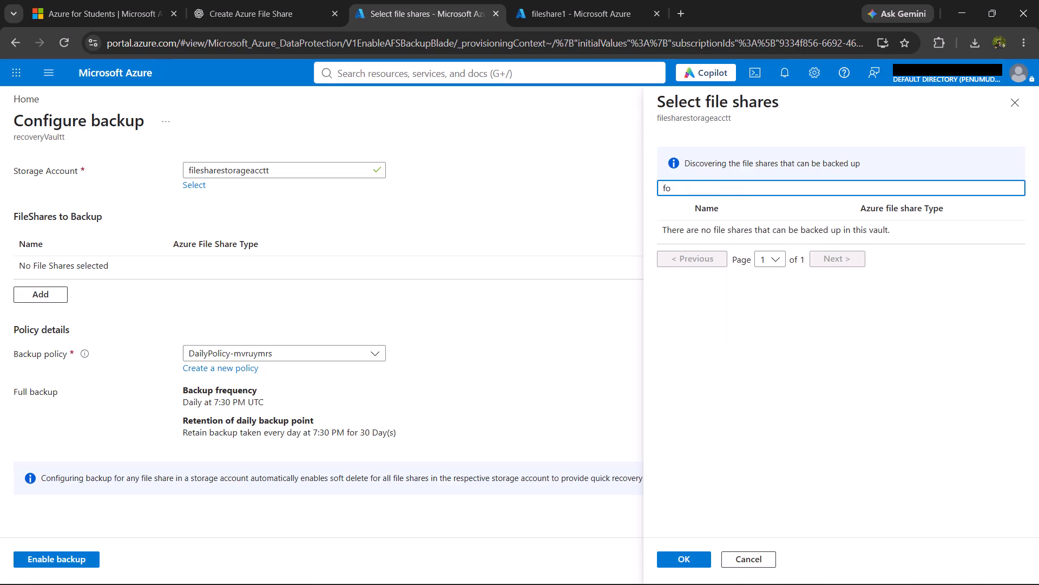
pyautogui.press('BackSpace')
pyautogui.press('i')
pyautogui.scroll(-1, 310, 391)
pyautogui.click(1017, 109)
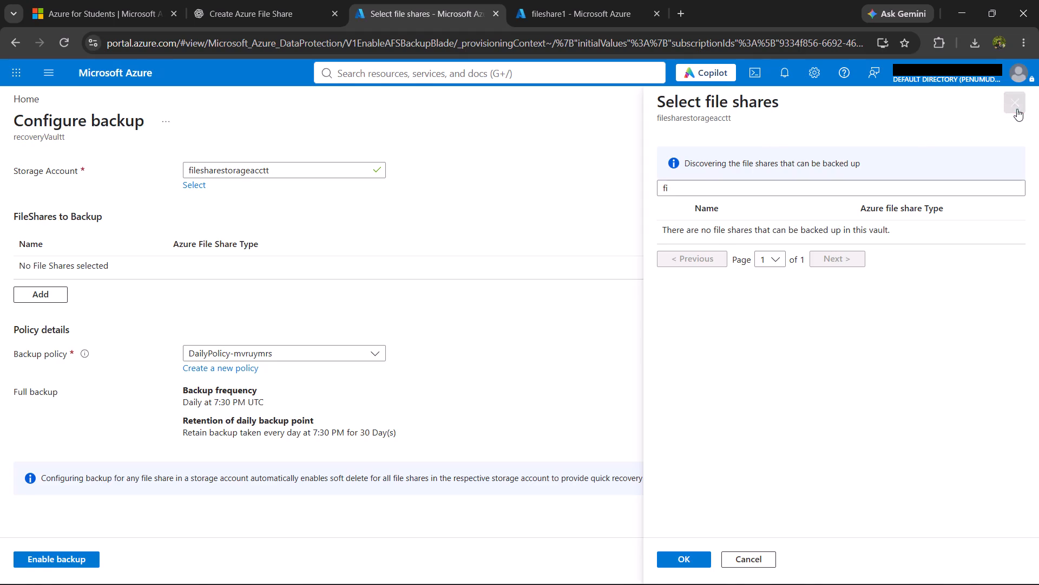
pyautogui.moveTo(46, 285); pyautogui.dragTo(45, 293)
pyautogui.click(45, 293)
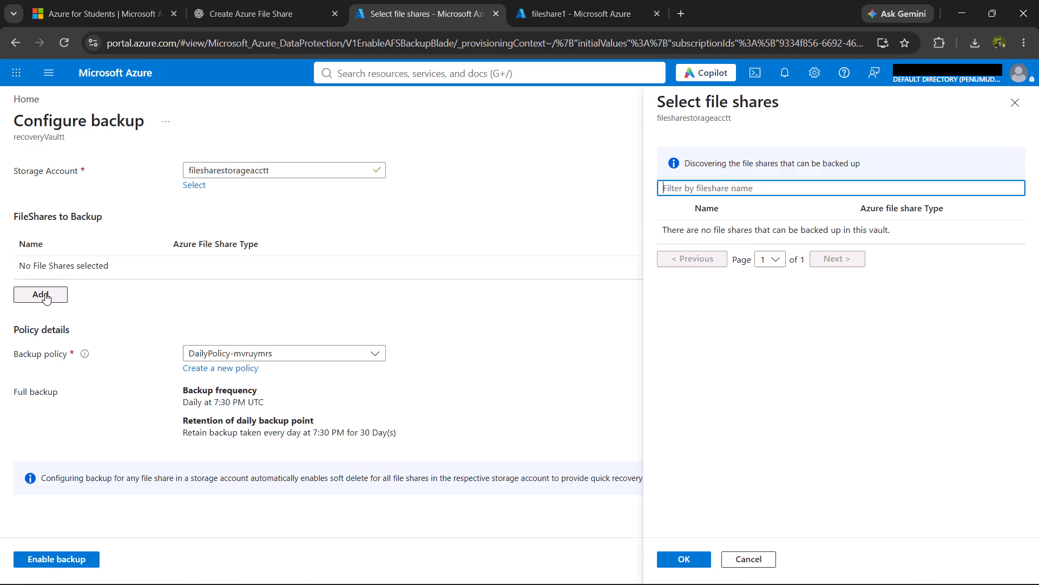
pyautogui.scroll(1, 406, 99)
# Reload the backup configuration, select filesharestorageacctt again, and recheck which of its file shares can be added.
pyautogui.click(70, 42)
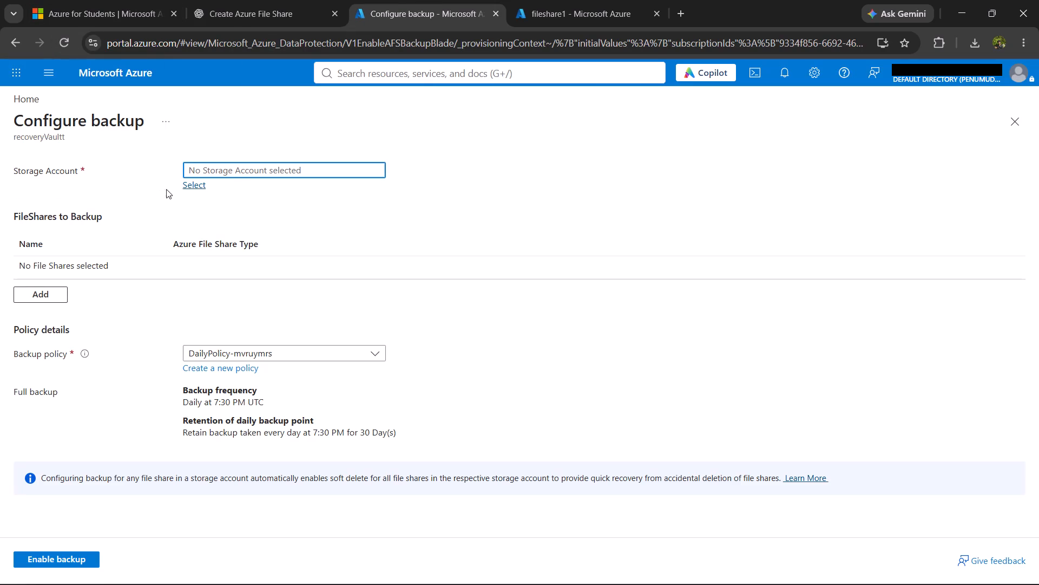
pyautogui.click(189, 189)
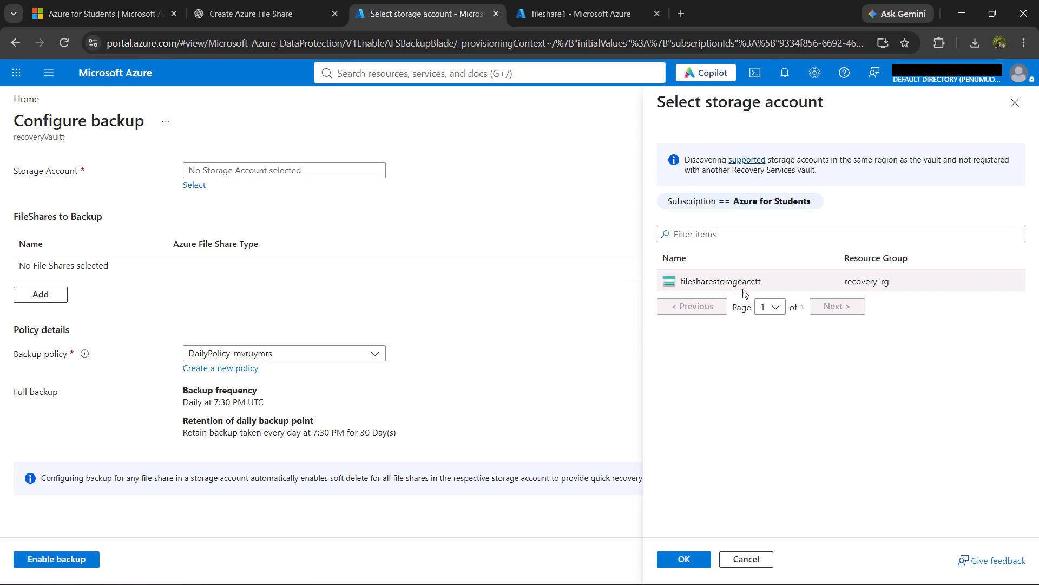
pyautogui.click(740, 289)
pyautogui.doubleClick(733, 287)
pyautogui.click(682, 558)
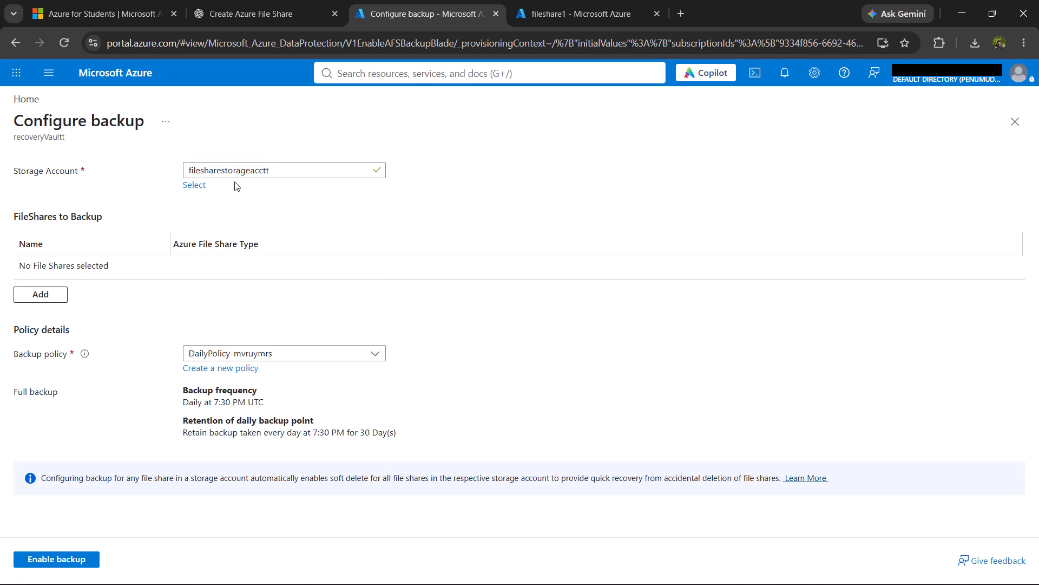
pyautogui.scroll(-1, 203, 238)
pyautogui.click(21, 297)
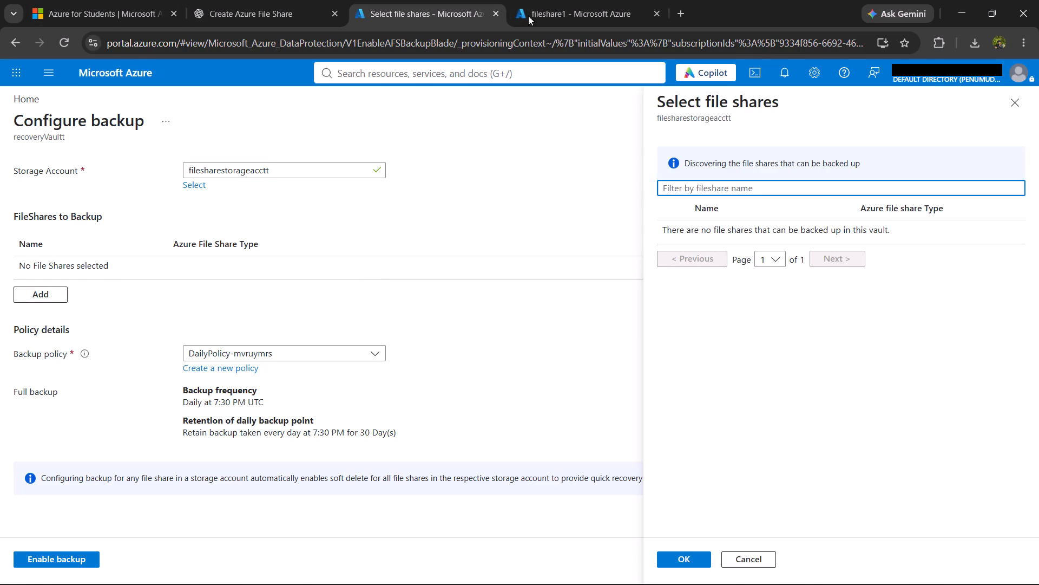
# Leave fileshare1's overview and start a new classic file share named fileshare2 in filesharestorageacctt.
pyautogui.click(576, 39)
pyautogui.click(573, 27)
pyautogui.click(569, 18)
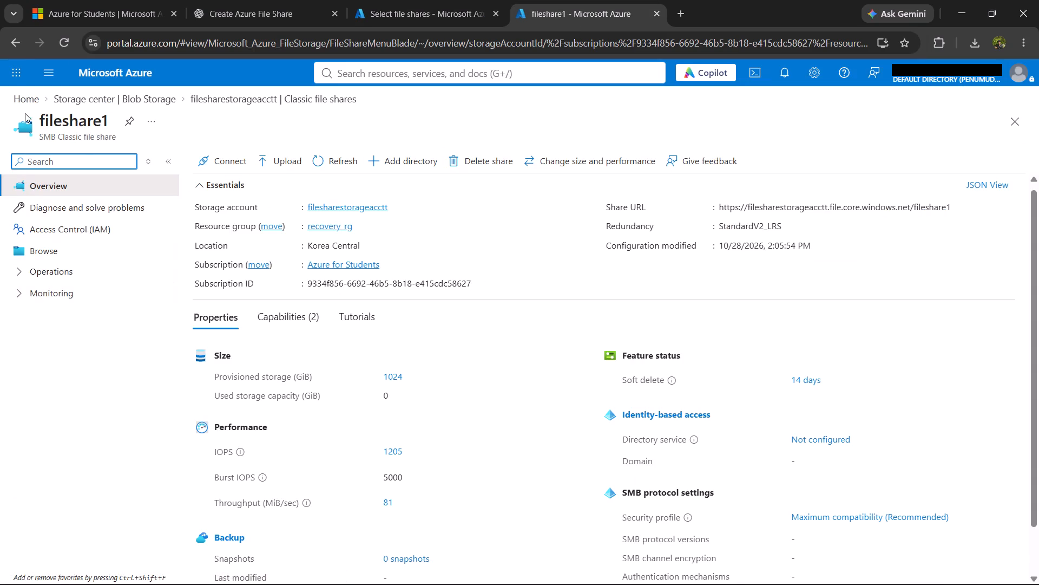
pyautogui.click(1016, 124)
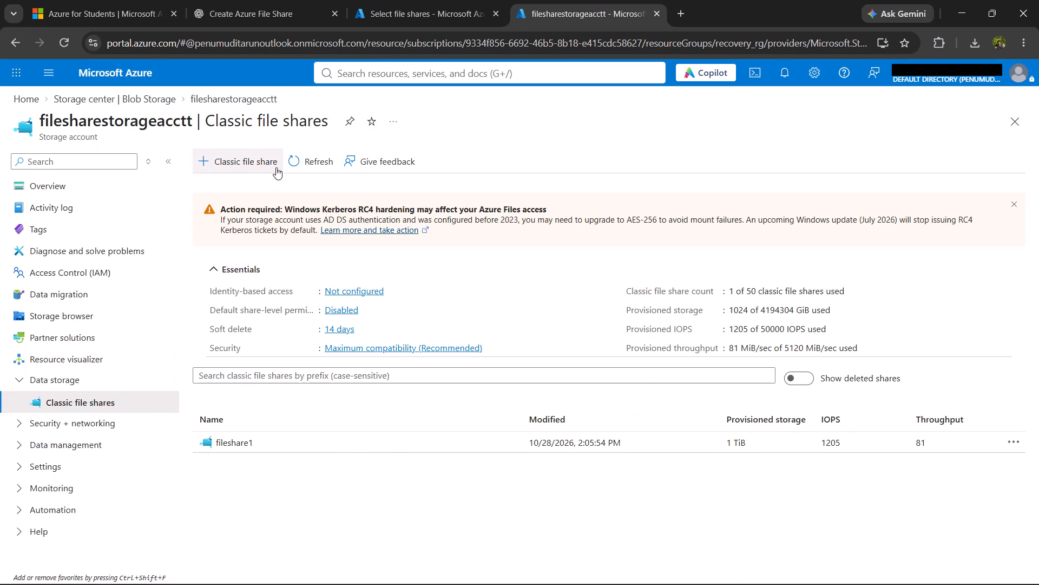
pyautogui.click(249, 154)
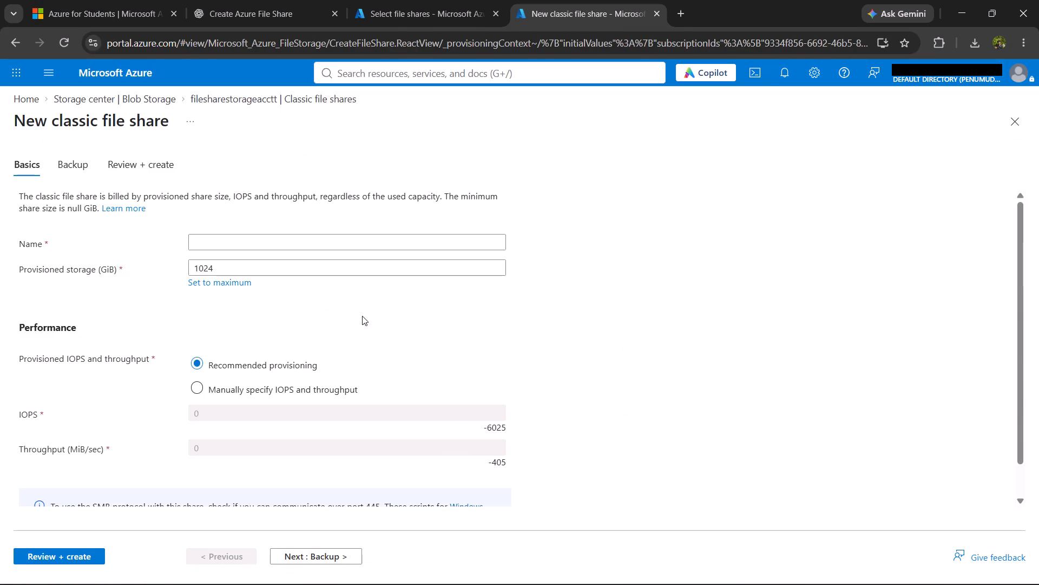
pyautogui.click(207, 243)
pyautogui.write('files')
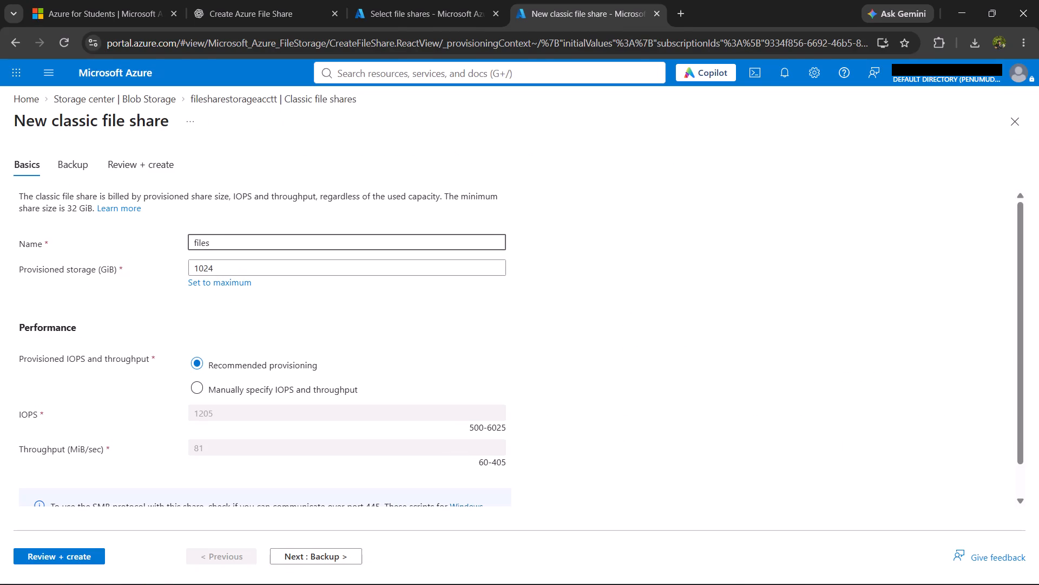
pyautogui.write('hare2')
pyautogui.scroll(-1, 222, 415)
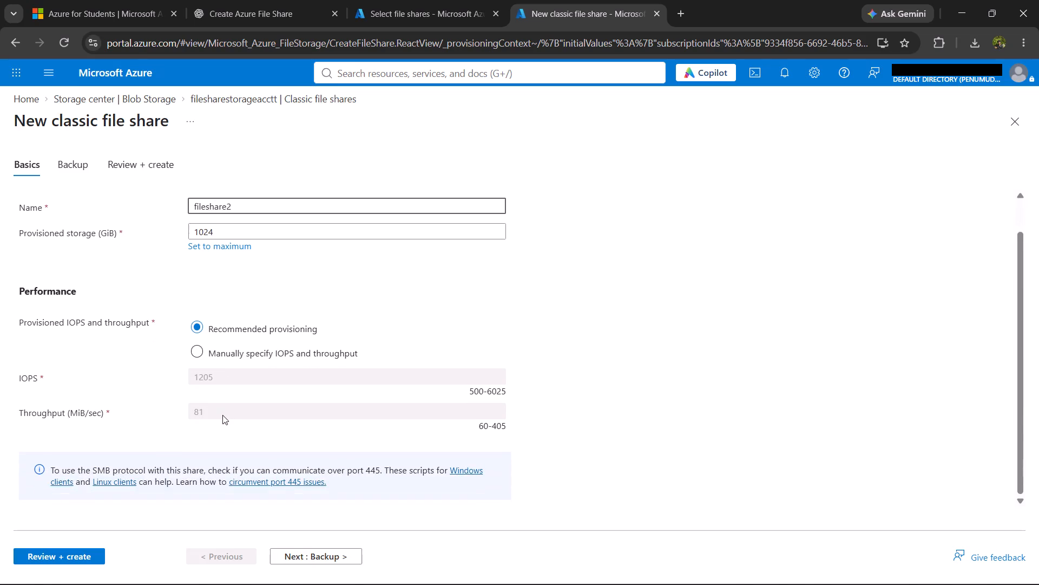
# Disable backup in the backup settings of the new file share.
pyautogui.click(330, 564)
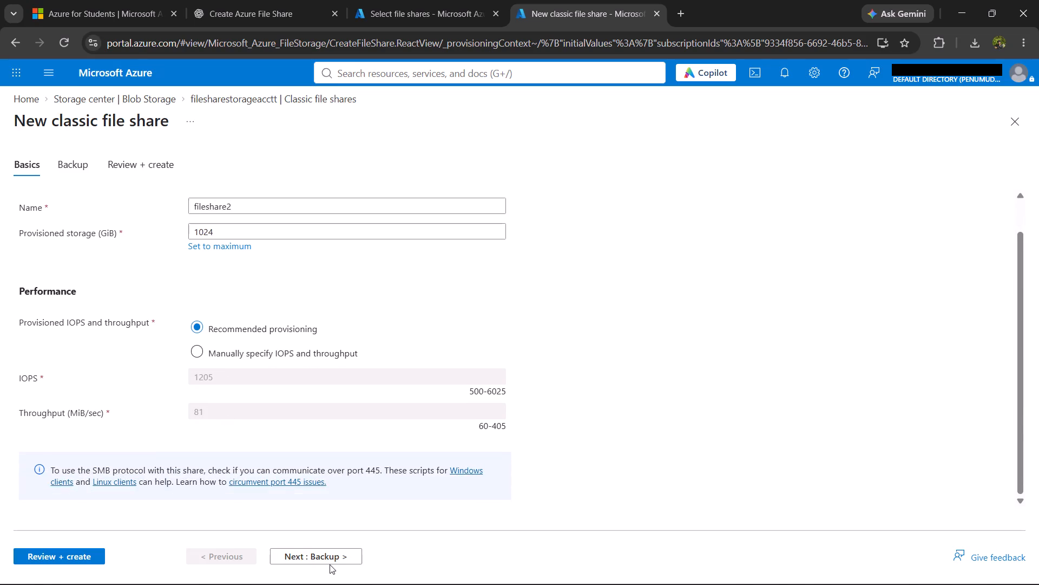
pyautogui.click(327, 560)
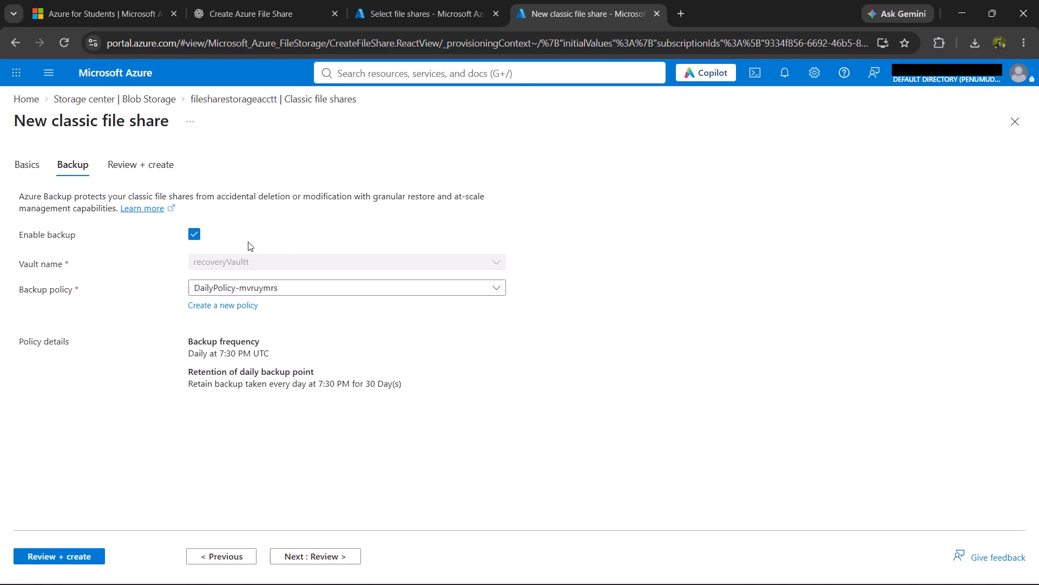
pyautogui.click(190, 235)
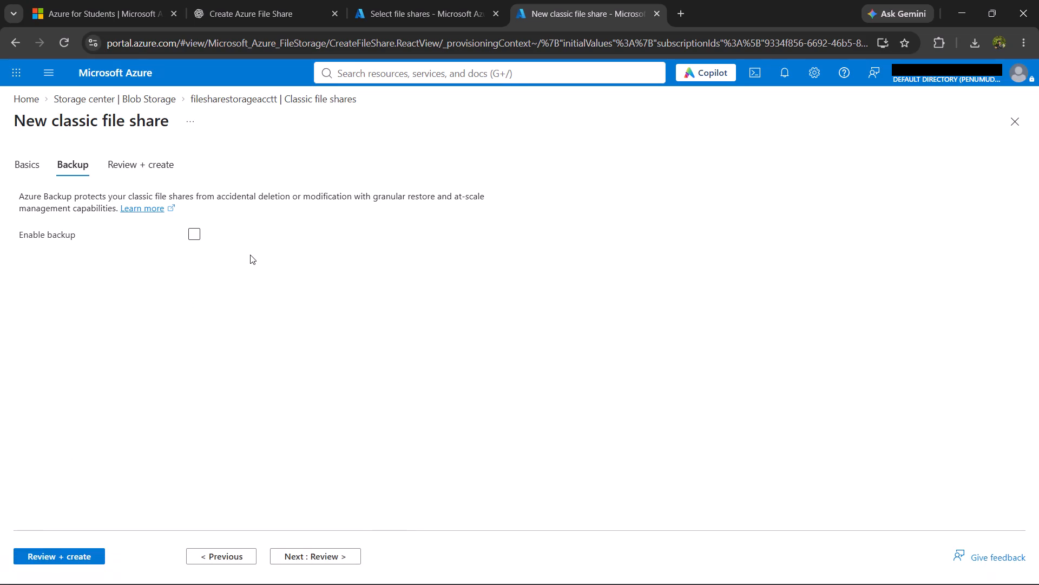
# Open recoveryVaultt from the Recovery Services vaults and display its Azure Storage (Azure Files) backup items.
pyautogui.click(437, 11)
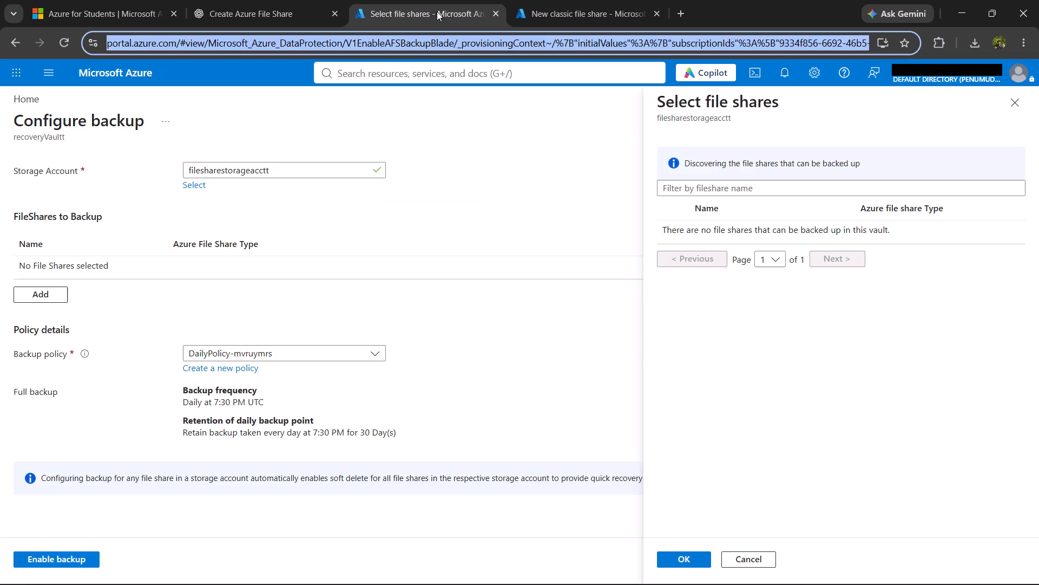
pyautogui.click(344, 82)
pyautogui.click(366, 281)
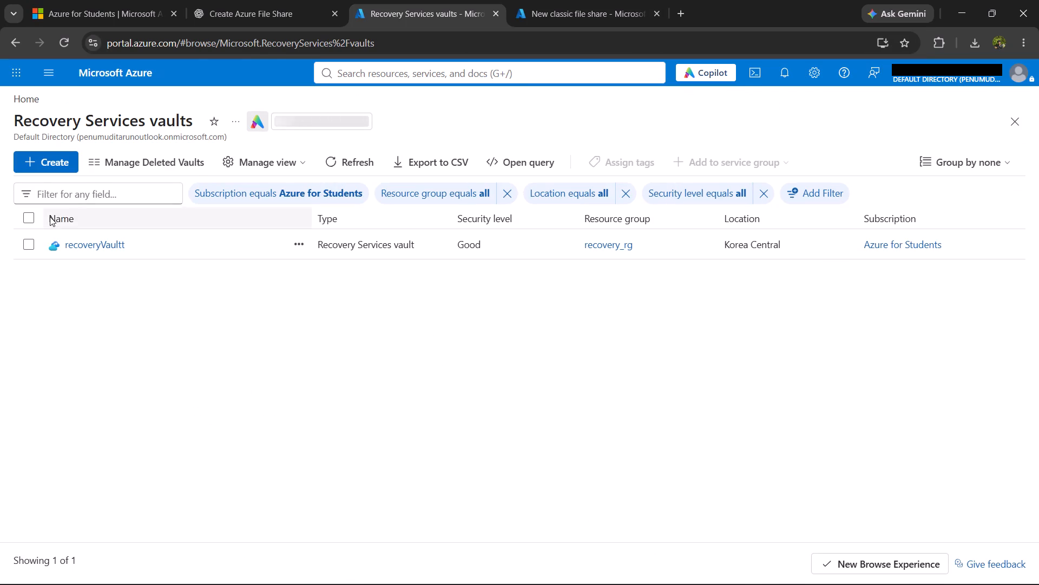
pyautogui.click(91, 253)
pyautogui.click(95, 246)
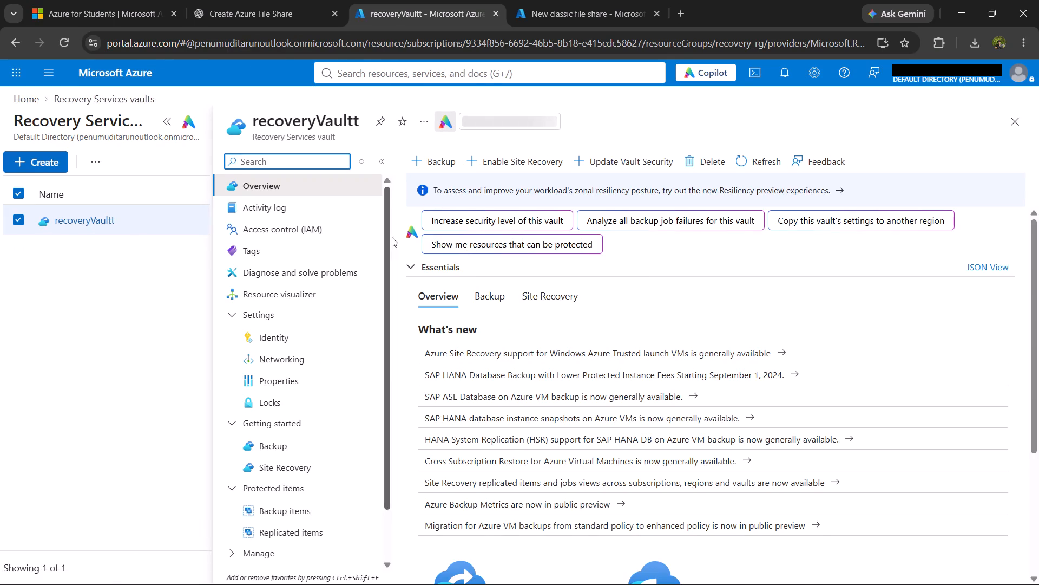
pyautogui.click(325, 411)
pyautogui.click(273, 512)
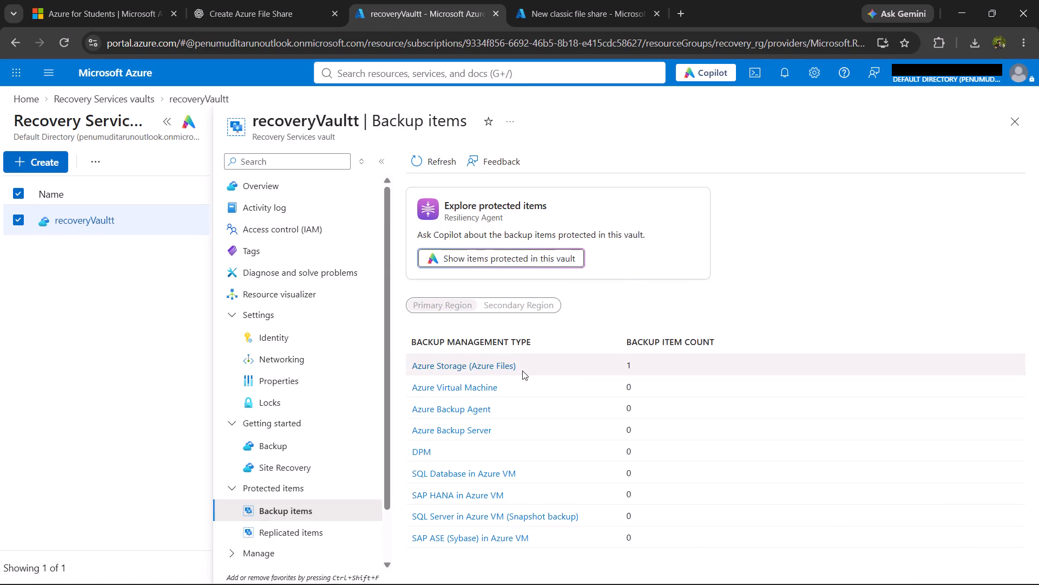
pyautogui.click(505, 366)
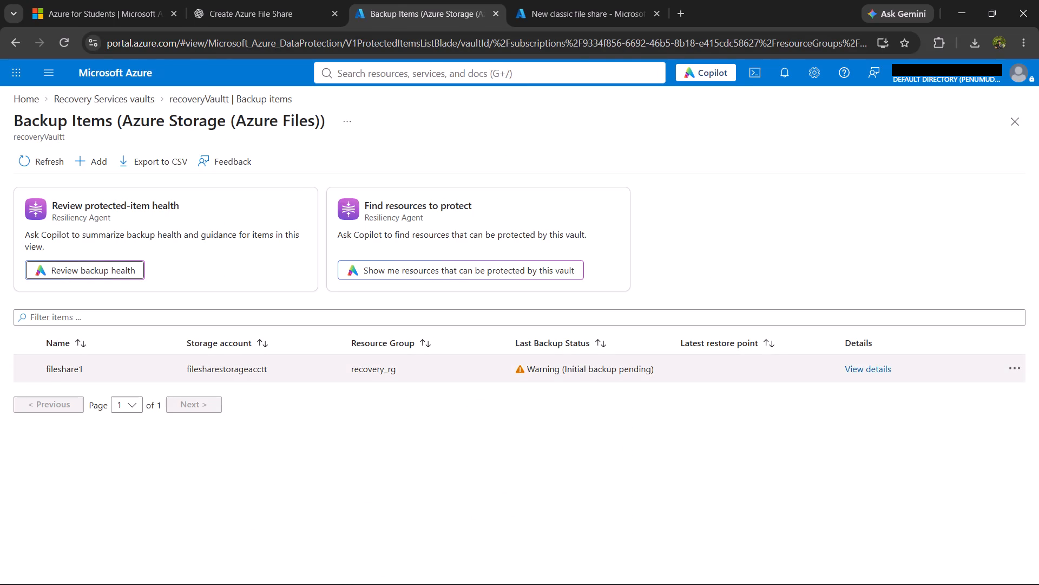
# Run an on-demand backup of fileshare1, retaining it until 11/27/2026.
pyautogui.click(1014, 371)
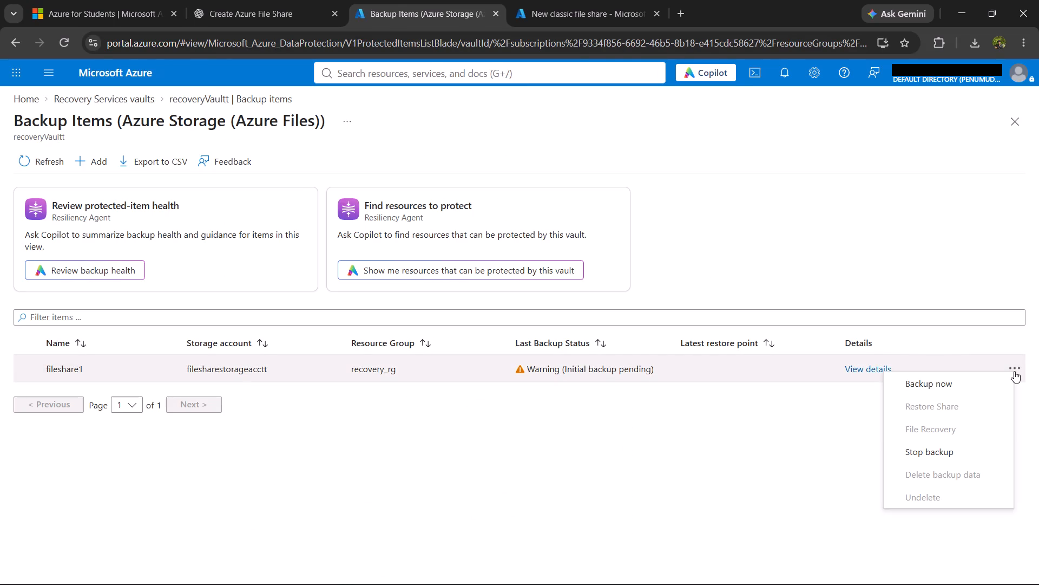
pyautogui.click(959, 388)
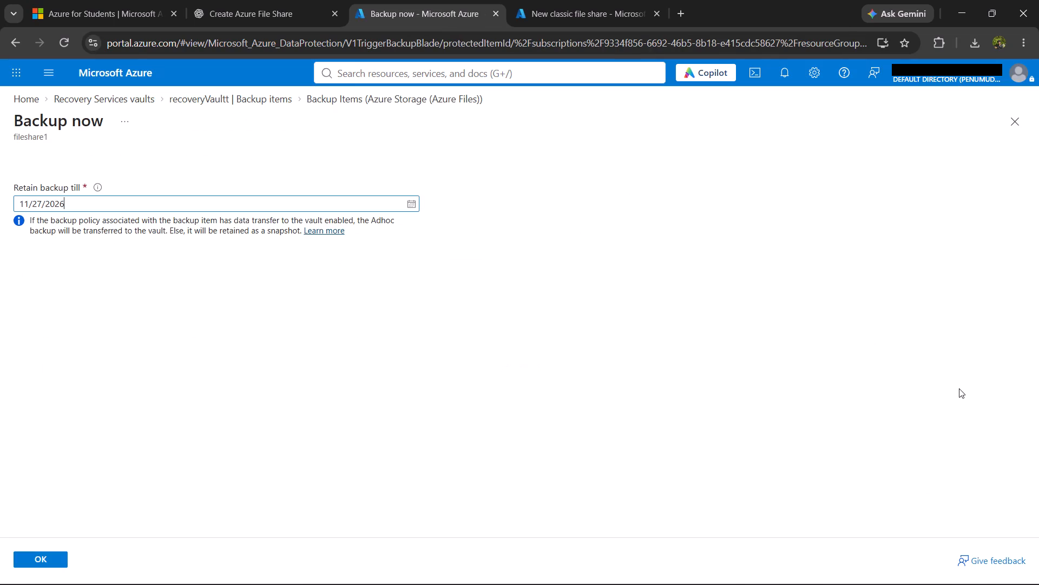
pyautogui.click(44, 561)
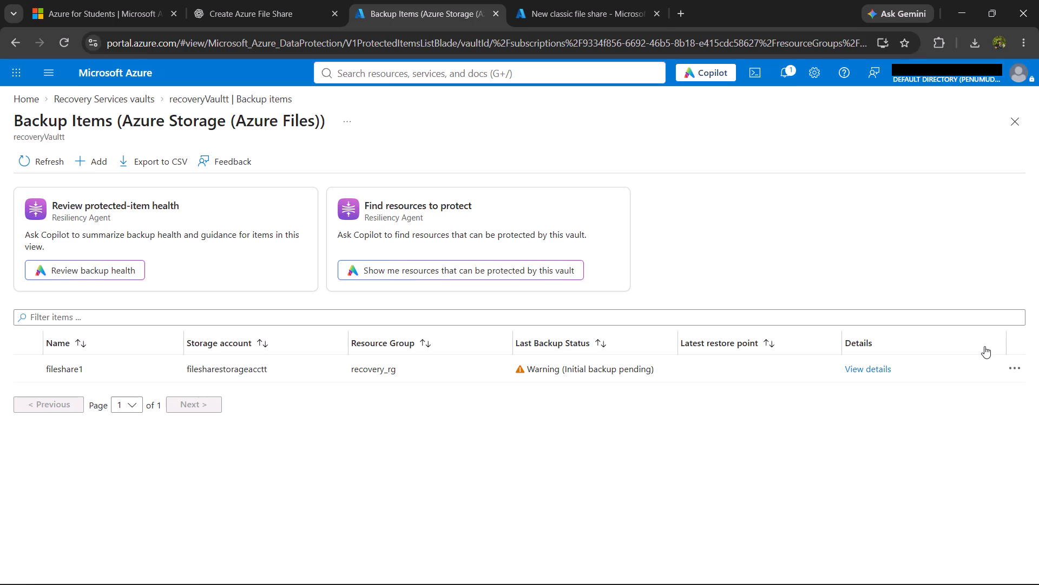
# Check the notification about fileshare1's triggered backup and dismiss it, keeping the vault's backup items in view.
pyautogui.click(1016, 361)
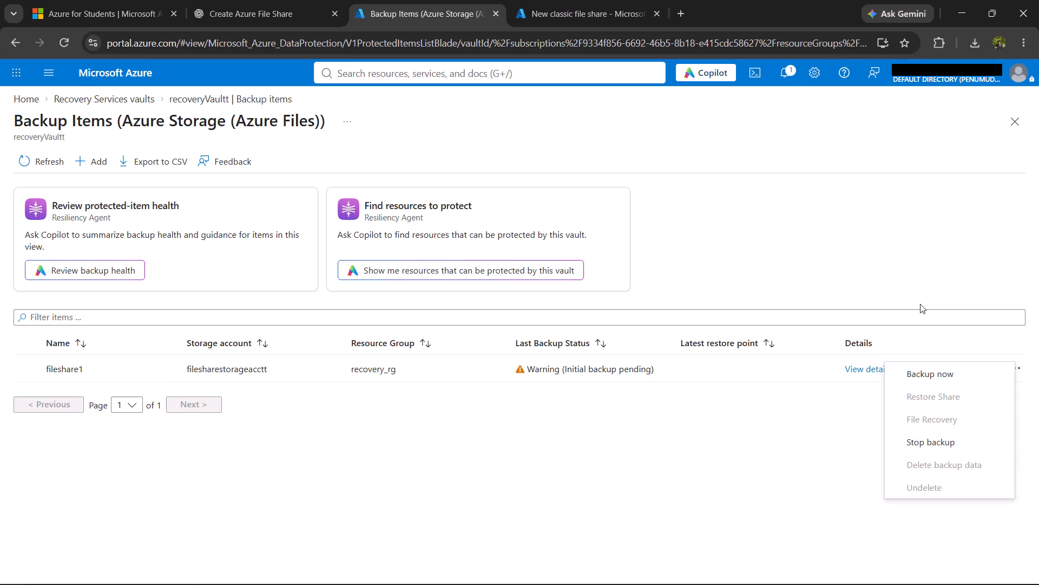
pyautogui.click(782, 62)
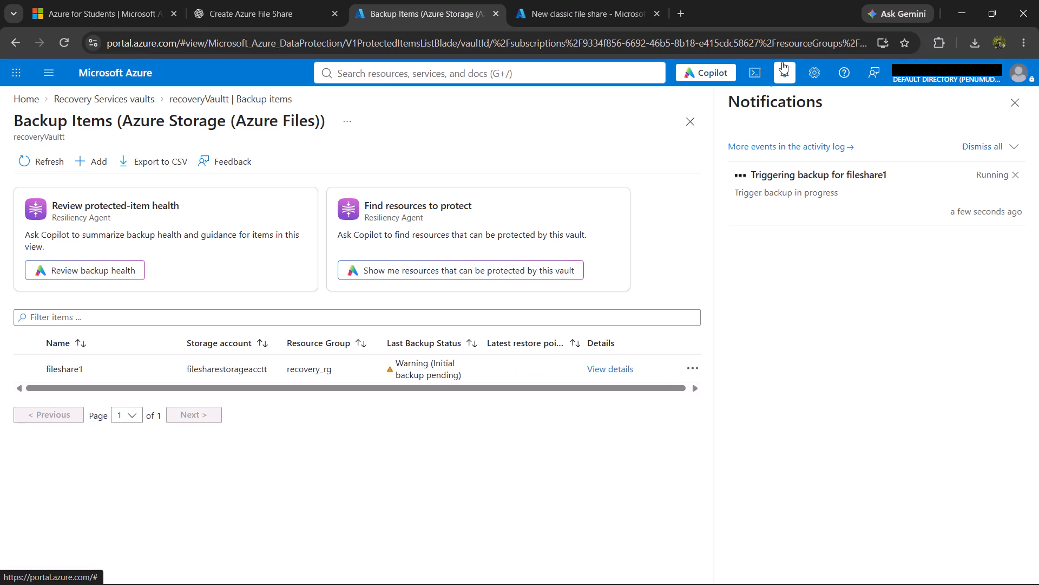
pyautogui.click(1012, 172)
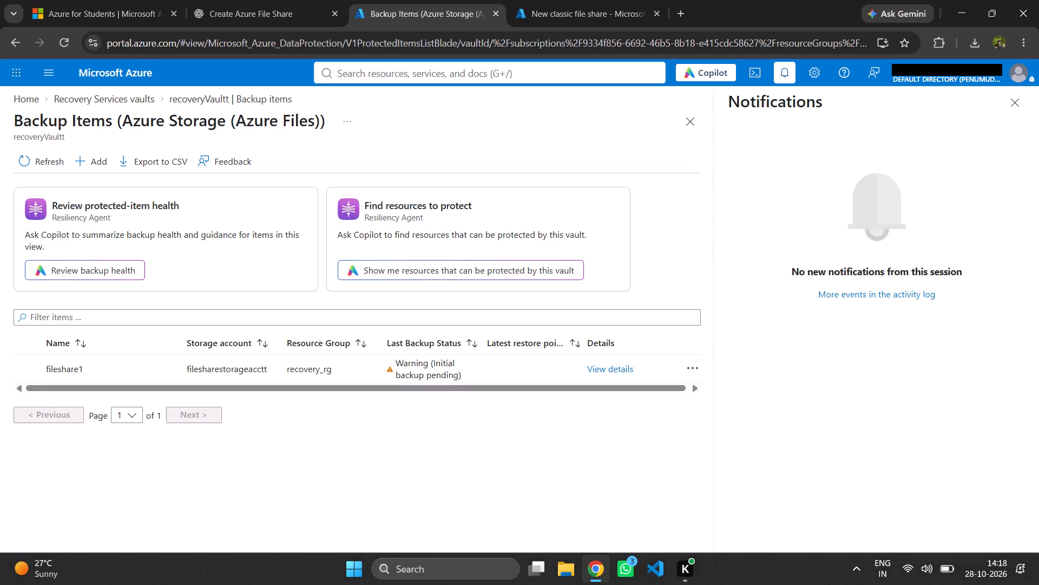
pyautogui.click(1017, 102)
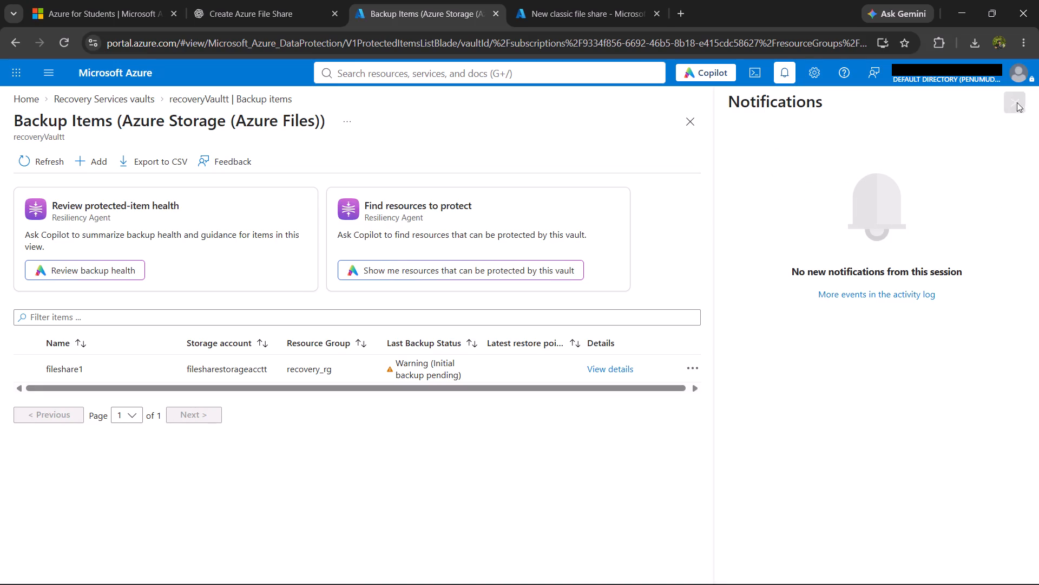
pyautogui.scroll(-1, 688, 321)
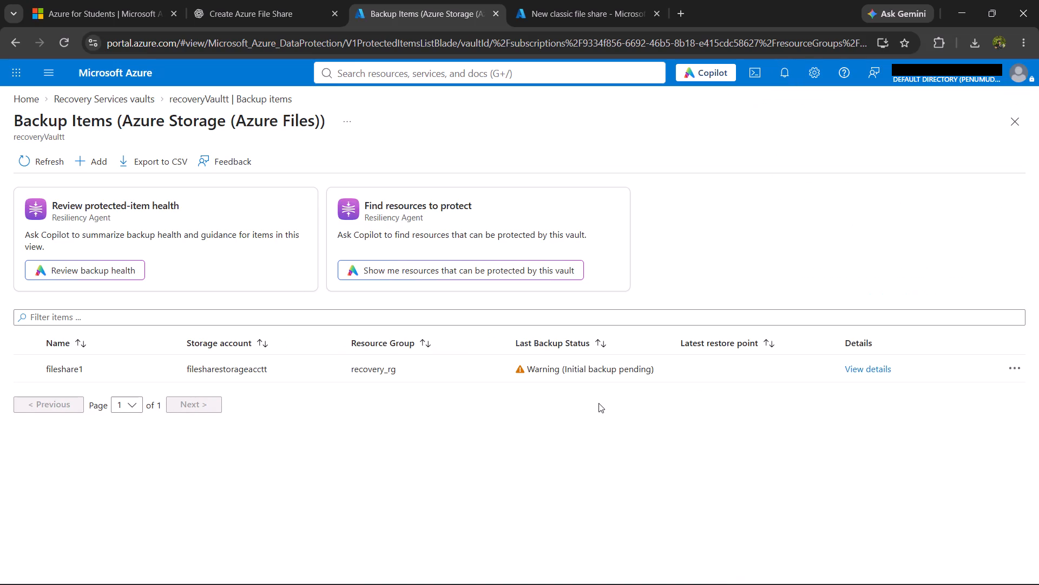
pyautogui.scroll(-1, 599, 403)
pyautogui.click(600, 0)
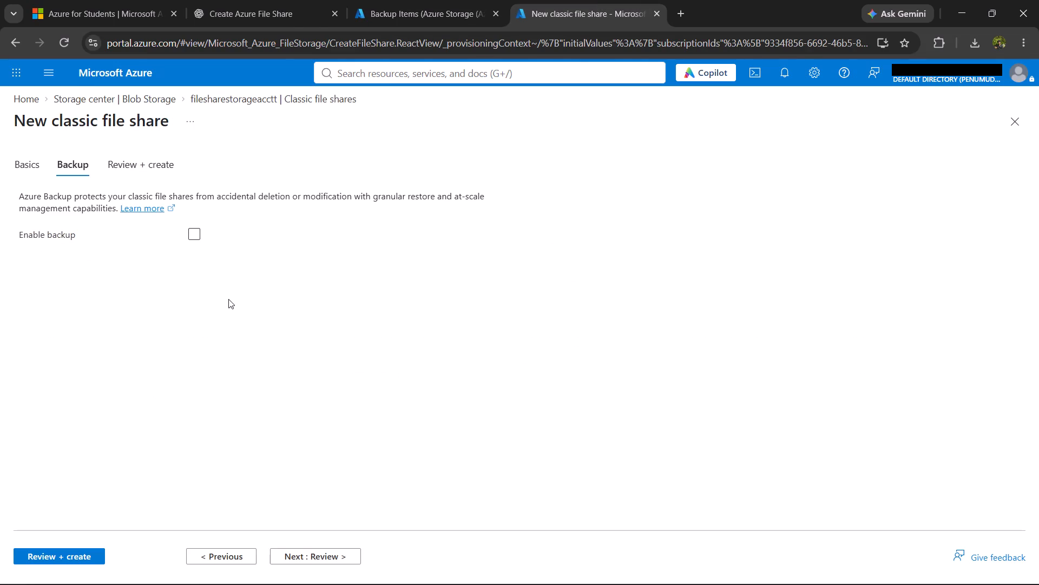
pyautogui.click(407, 0)
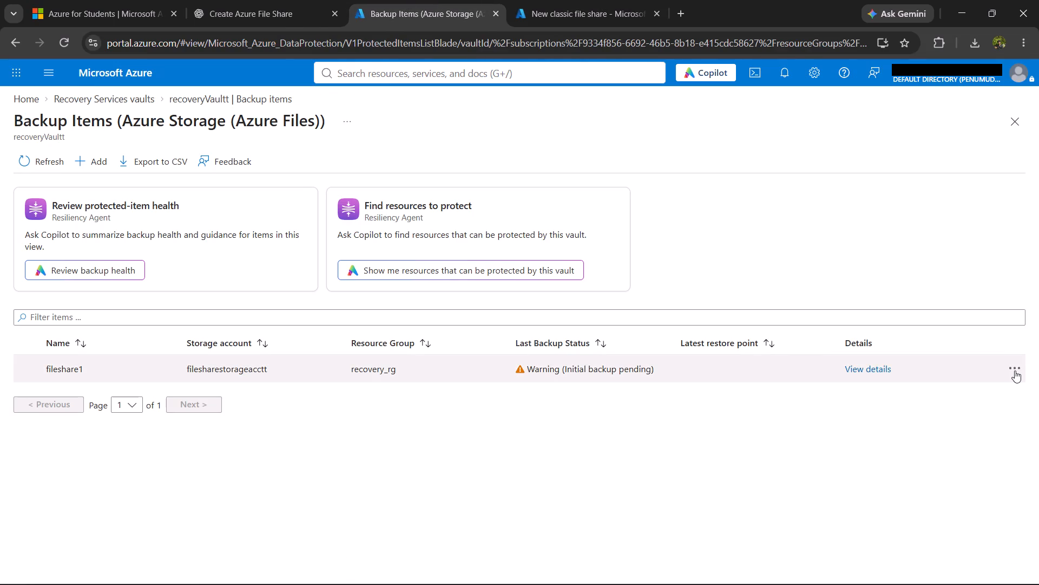
# Open the Backup Jobs page from fileshare1's backup notification, check the jobs, and dismiss the notification.
pyautogui.click(1015, 370)
pyautogui.click(919, 460)
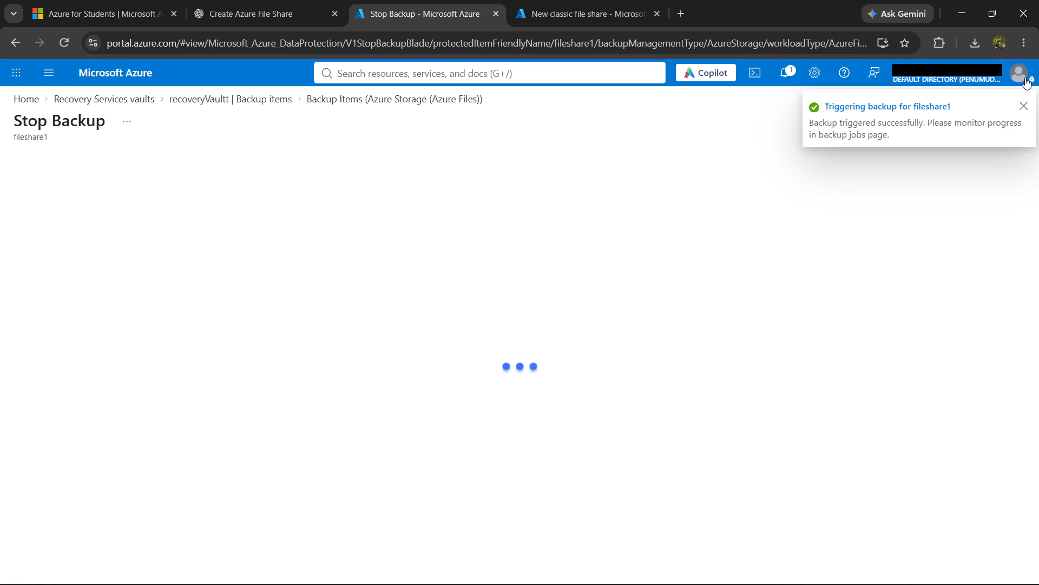
pyautogui.click(1024, 106)
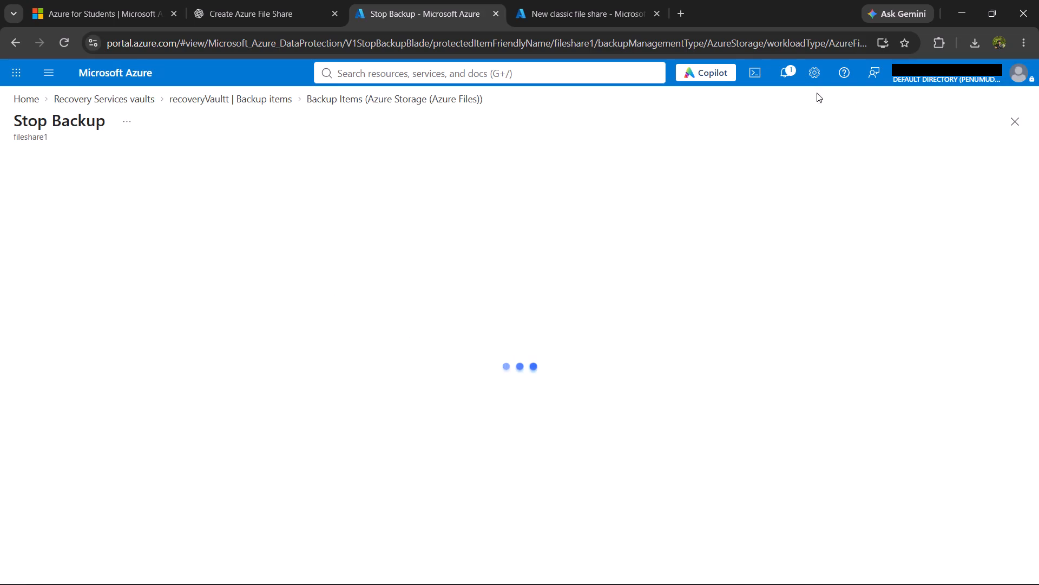
pyautogui.click(790, 76)
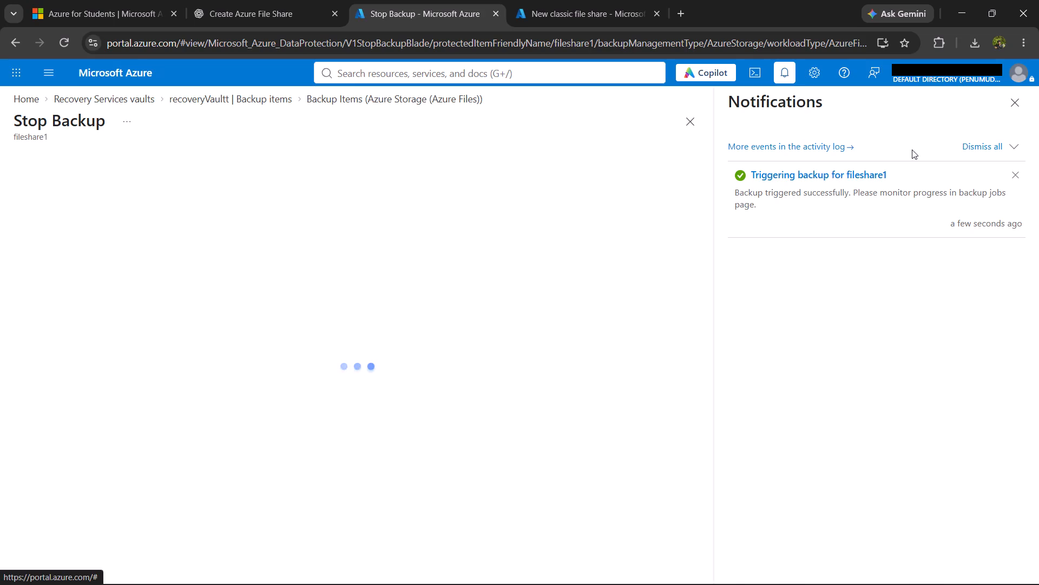
pyautogui.click(836, 170)
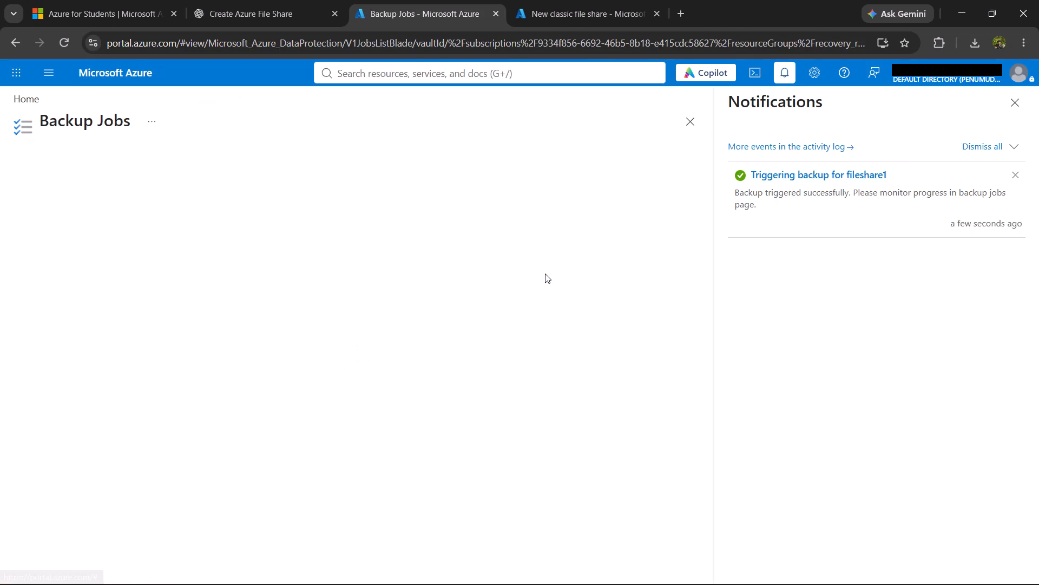
pyautogui.click(1017, 175)
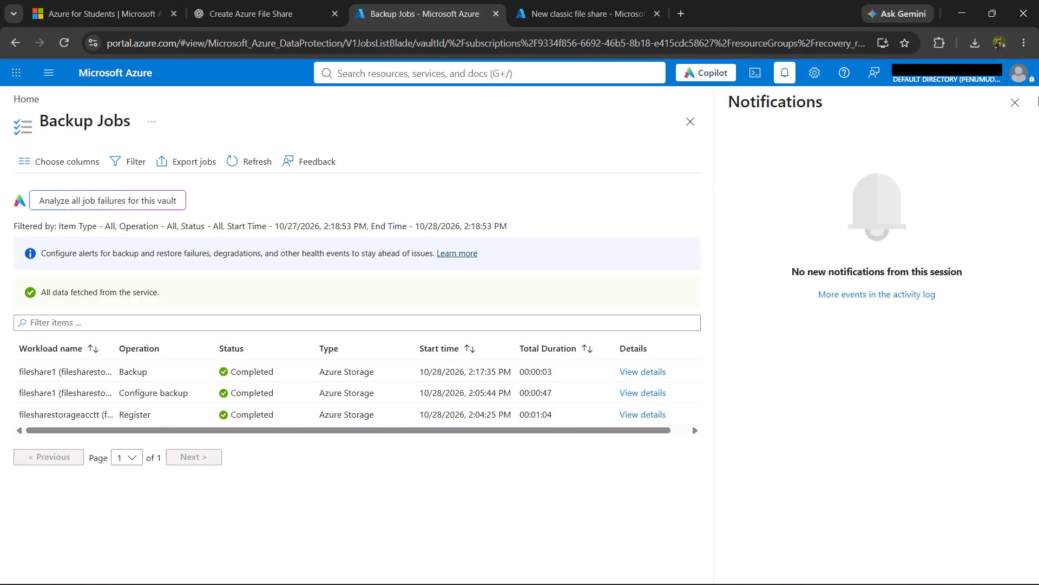
pyautogui.click(1010, 101)
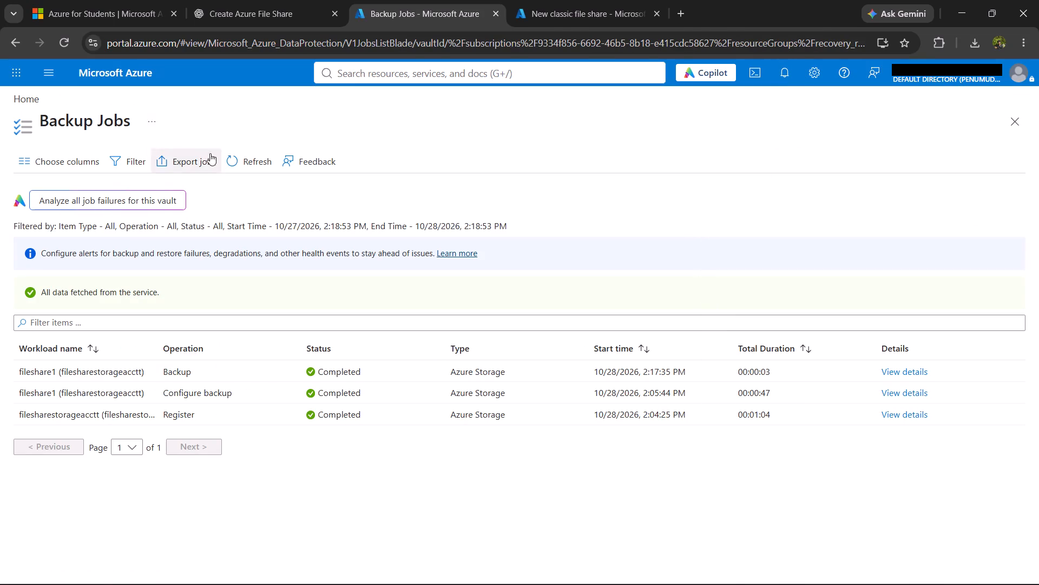
# Reopen recoveryVaultt from the Recovery Services vaults and display its Azure Storage (Azure Files) backup items.
pyautogui.click(37, 92)
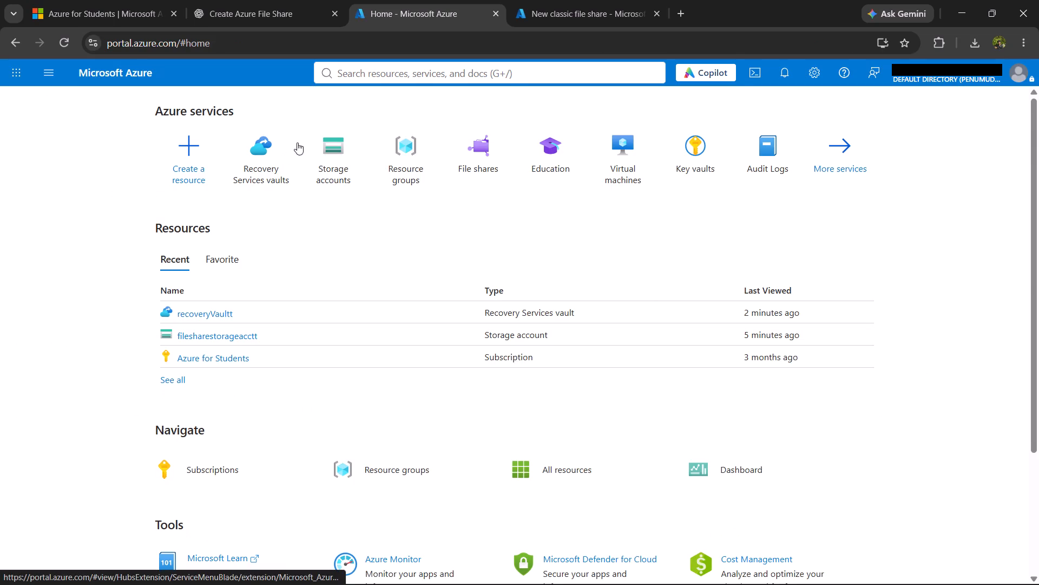
pyautogui.click(251, 141)
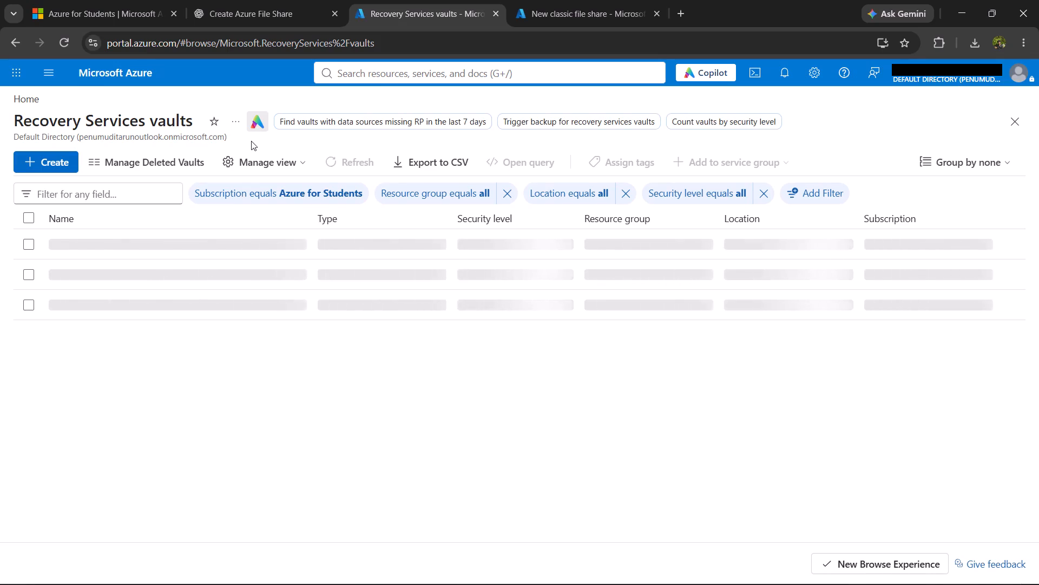
pyautogui.click(102, 248)
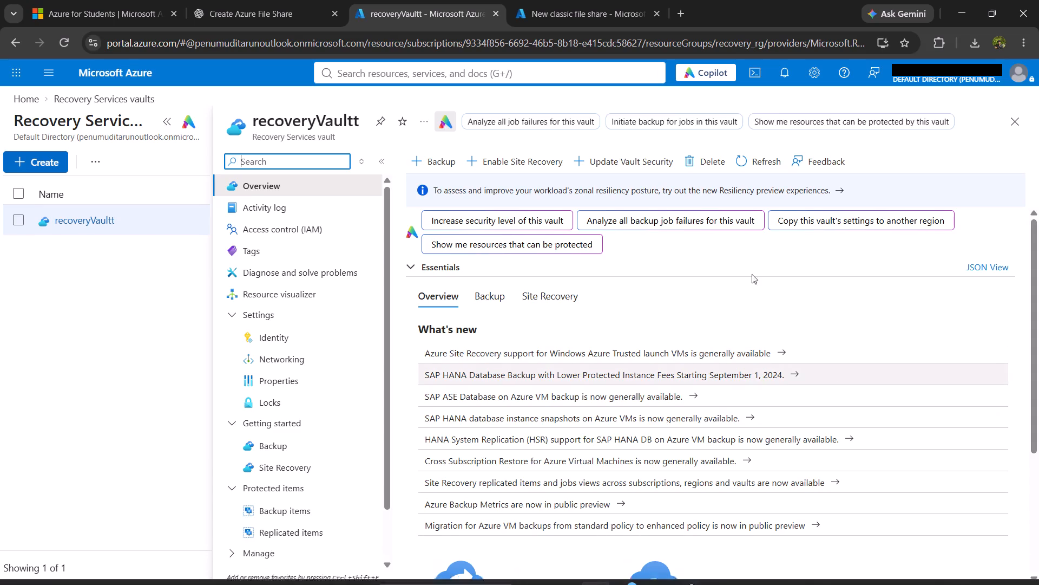
pyautogui.click(702, 162)
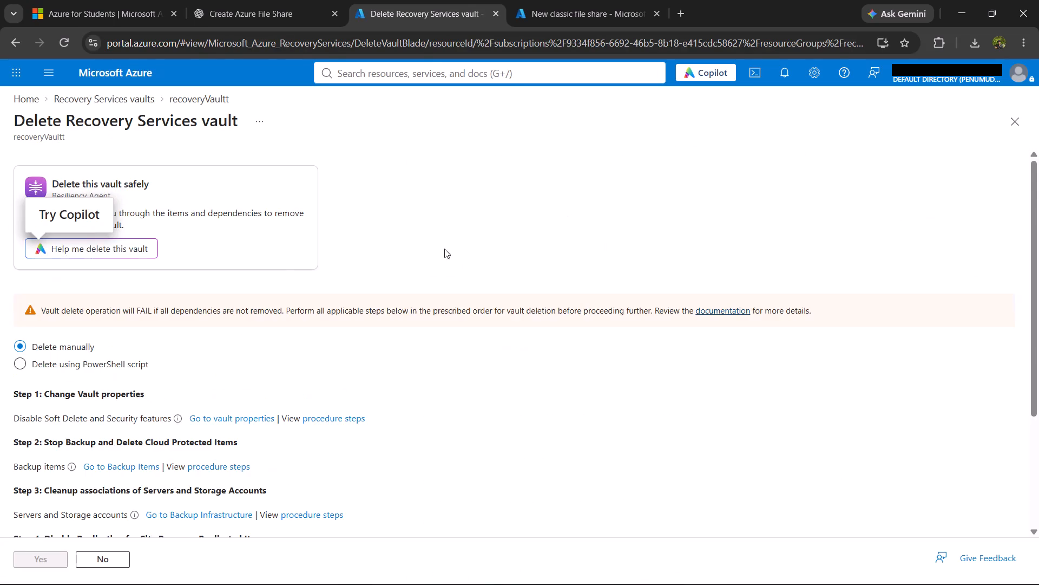
pyautogui.click(99, 102)
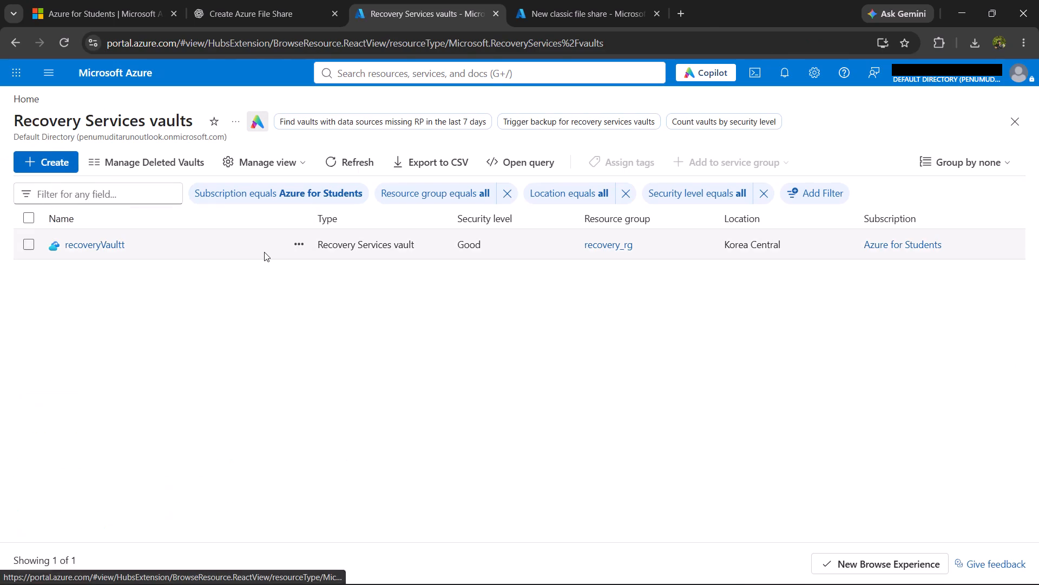
pyautogui.click(102, 242)
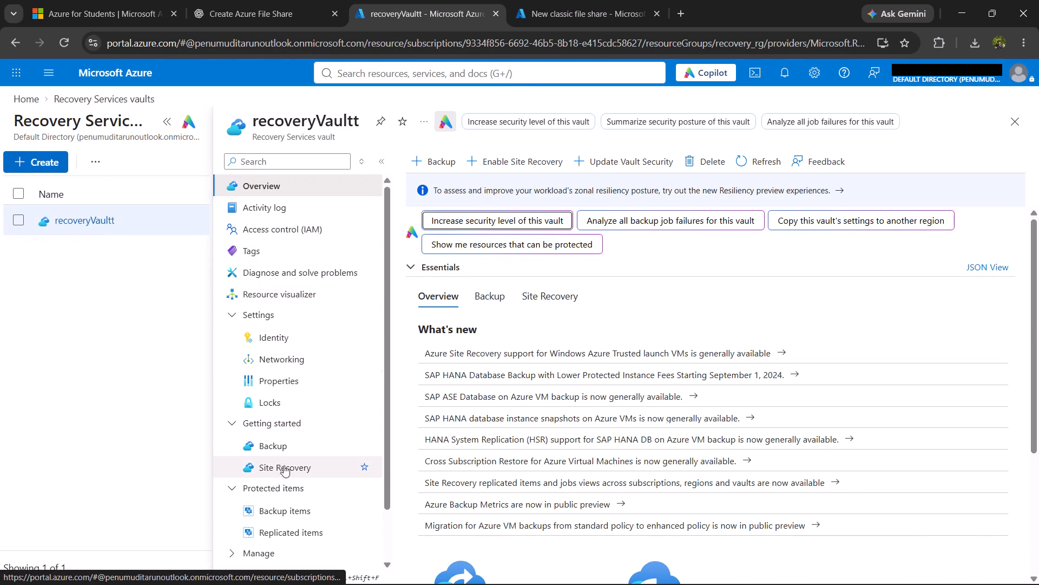
pyautogui.click(284, 507)
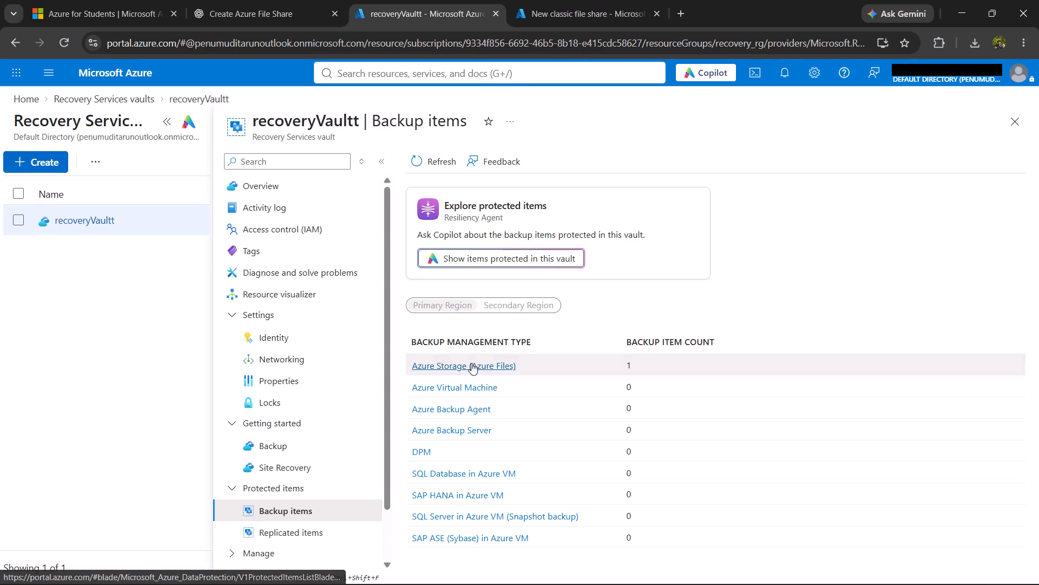
pyautogui.click(471, 363)
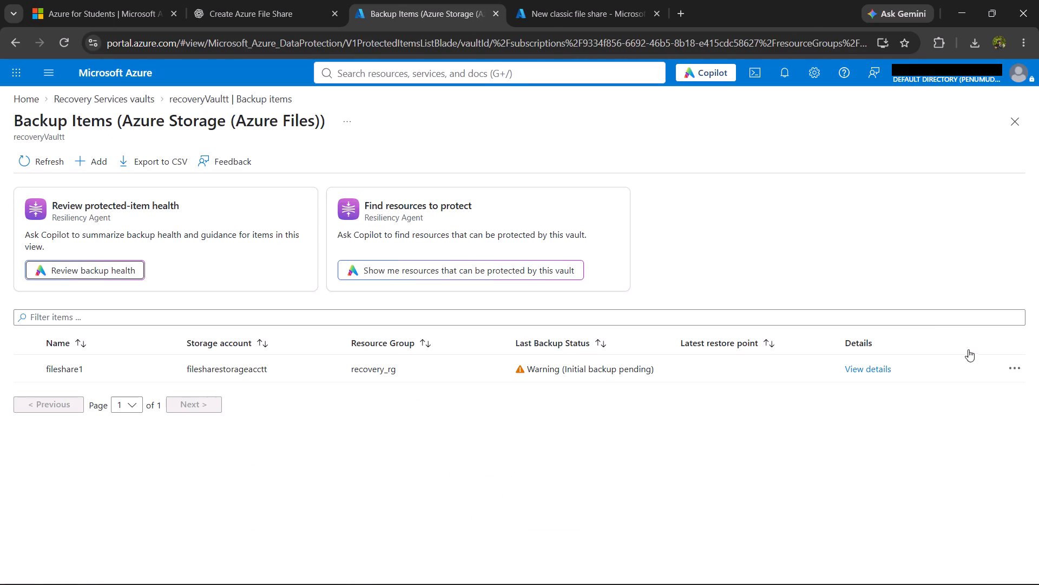
# Begin stopping the backup of fileshare1 with the stop backup level set to Delete backup data.
pyautogui.click(1021, 367)
pyautogui.click(923, 444)
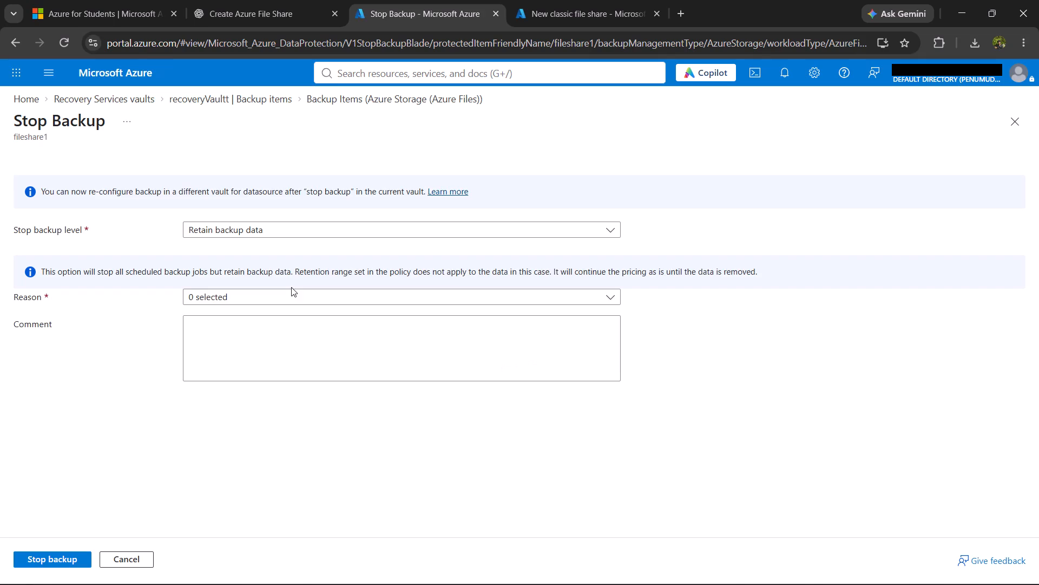
pyautogui.click(279, 229)
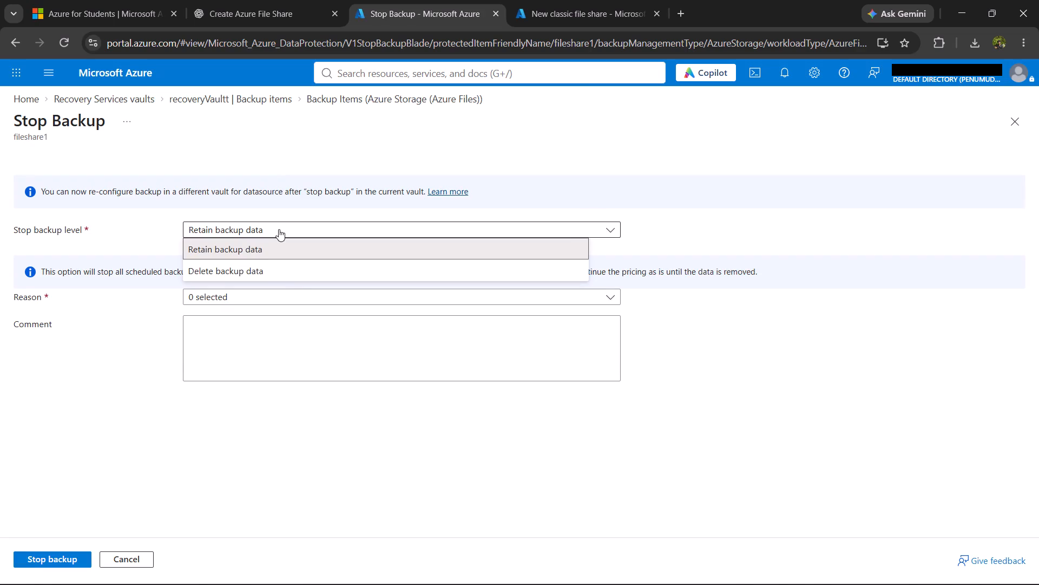
pyautogui.click(279, 229)
pyautogui.click(279, 229)
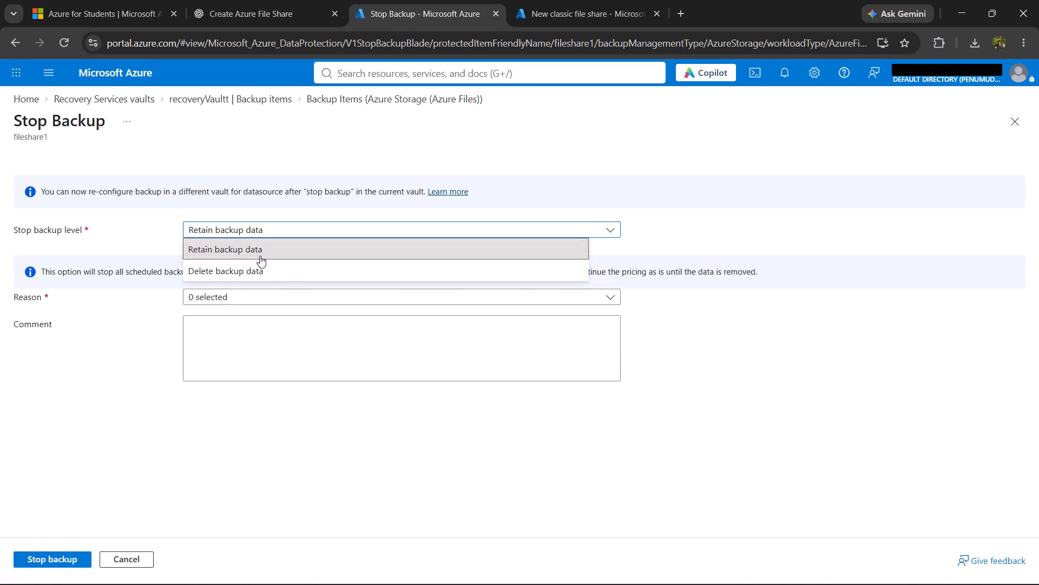
pyautogui.click(247, 270)
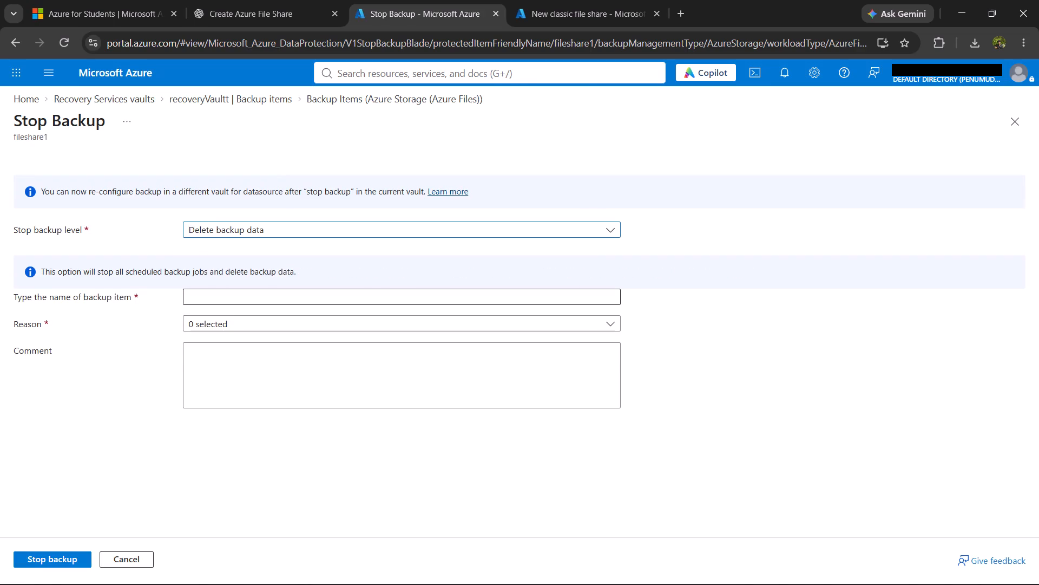
# Enter fileshare1 as the backup item name, choose Others as the reason, and stop its backup.
pyautogui.click(225, 296)
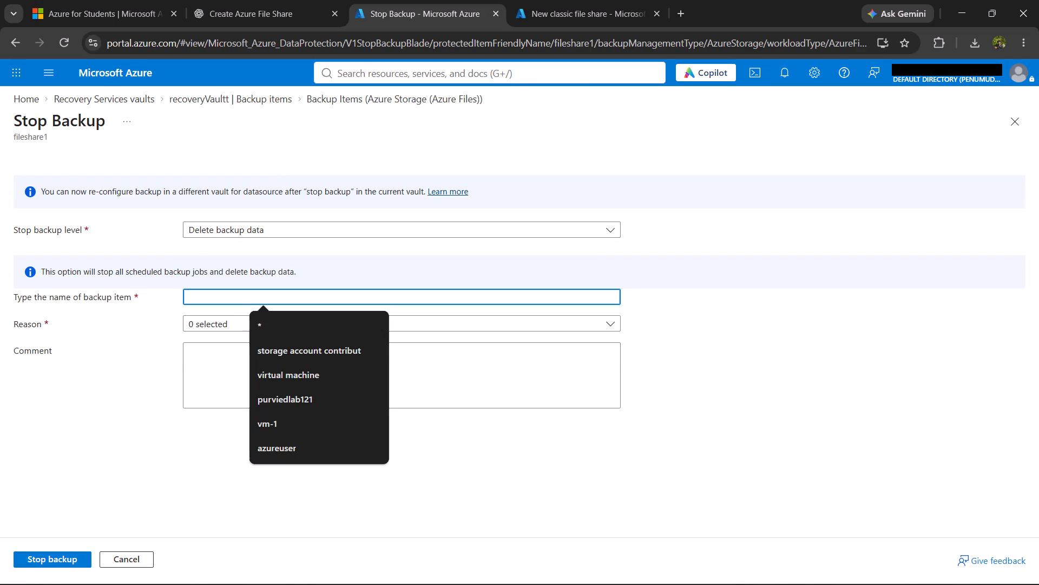
pyautogui.moveTo(56, 138); pyautogui.dragTo(0, 138)
pyautogui.hotkey('ctrl', 'c')
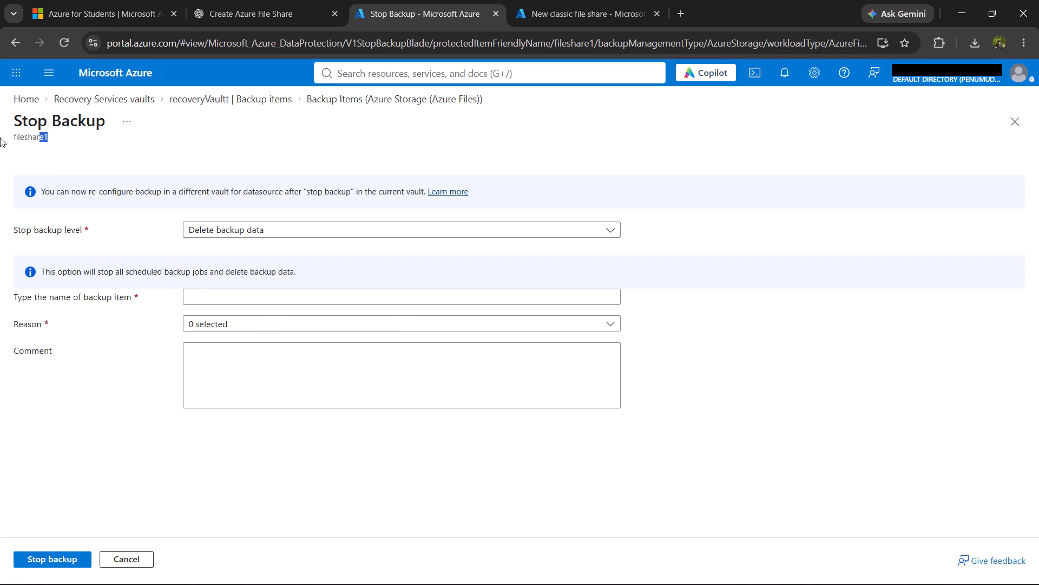
pyautogui.click(204, 303)
pyautogui.hotkey('ctrl', 'v')
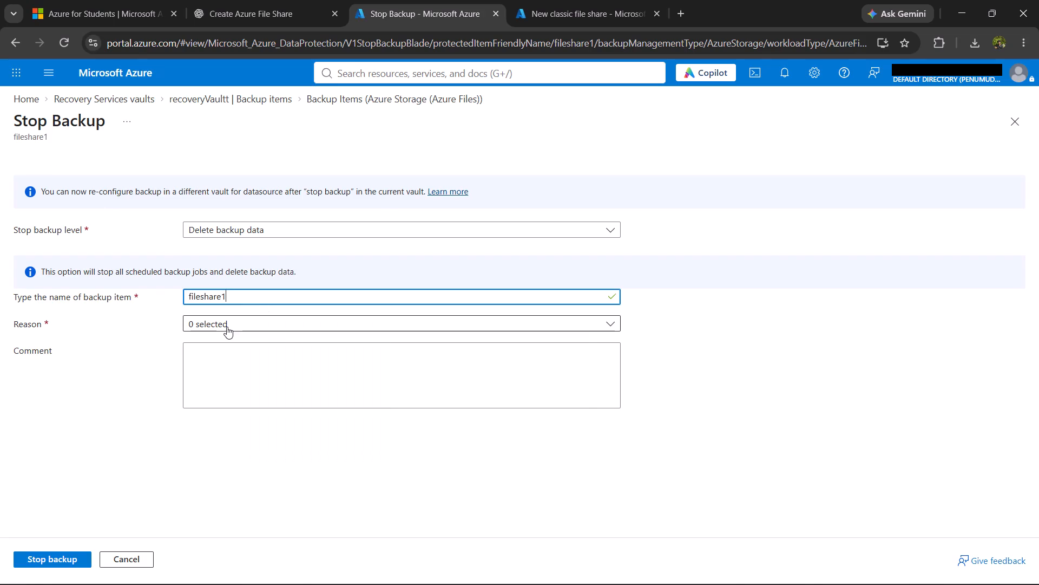
pyautogui.click(227, 327)
pyautogui.scroll(-3, 224, 486)
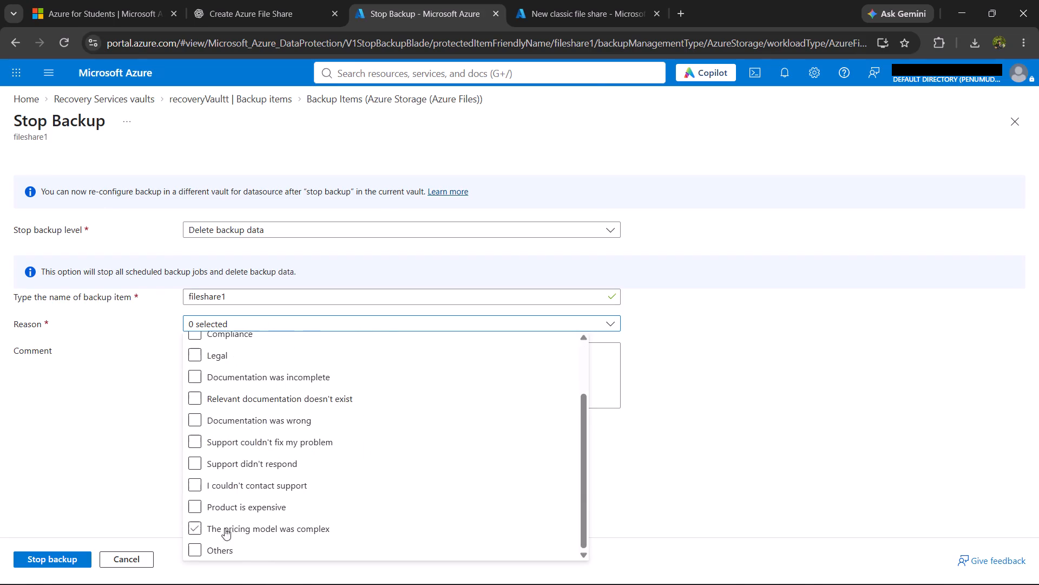
pyautogui.click(224, 551)
pyautogui.click(65, 441)
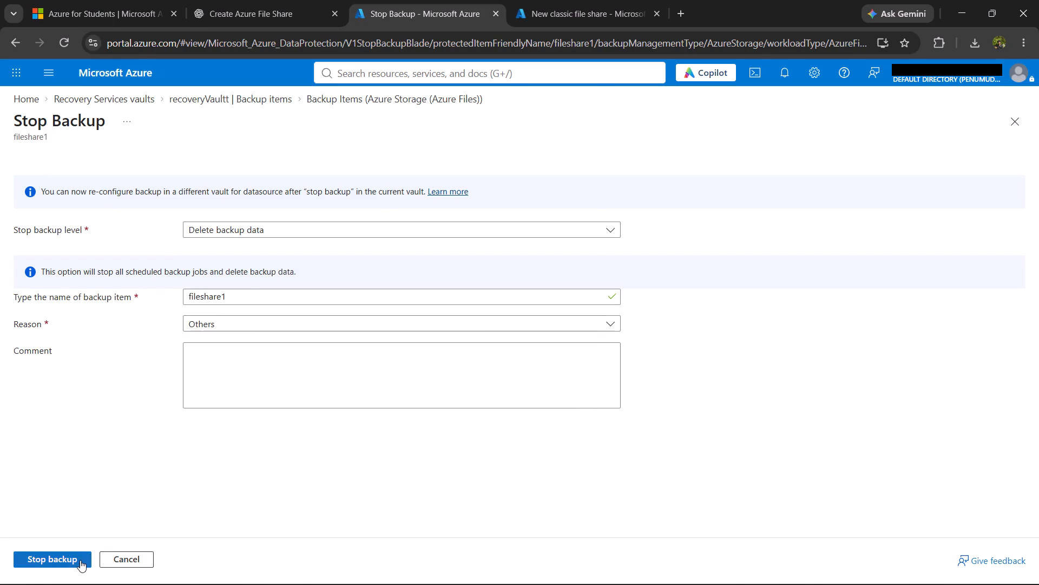
pyautogui.click(80, 560)
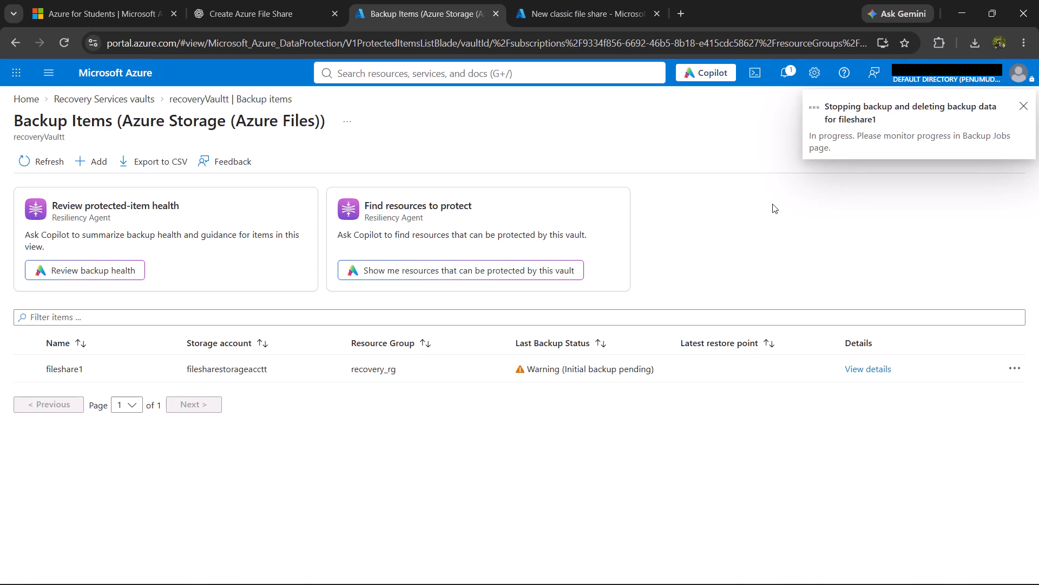
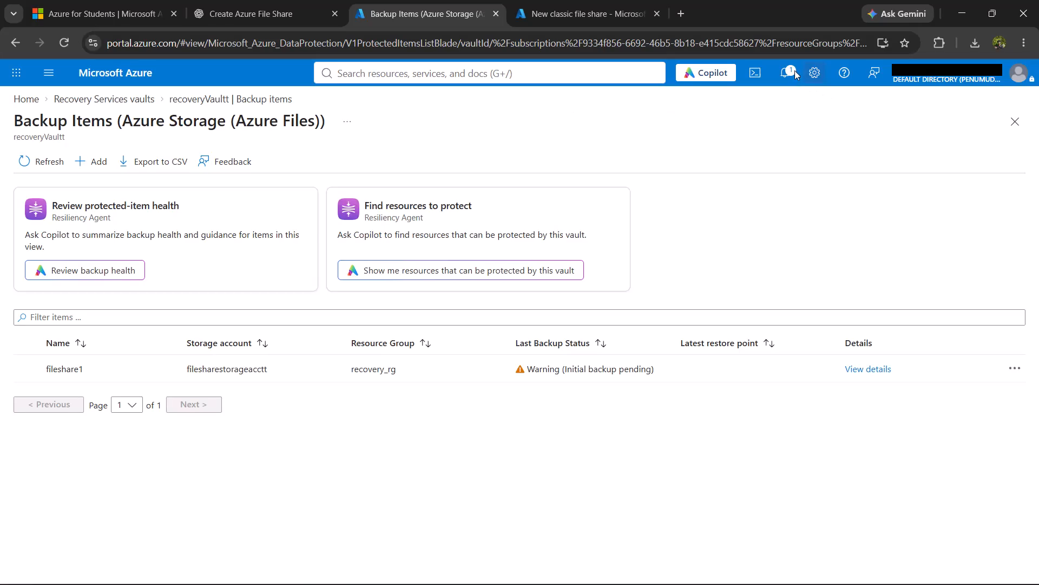
# Check the notification about stopping fileshare1's backup and deleting its data, and close the notifications.
pyautogui.click(794, 70)
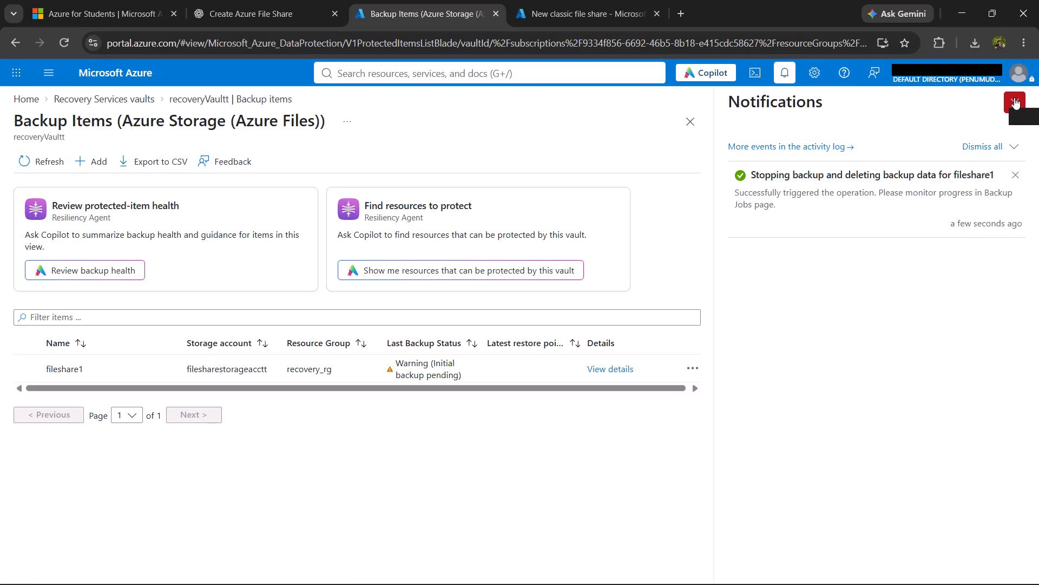
pyautogui.click(1014, 97)
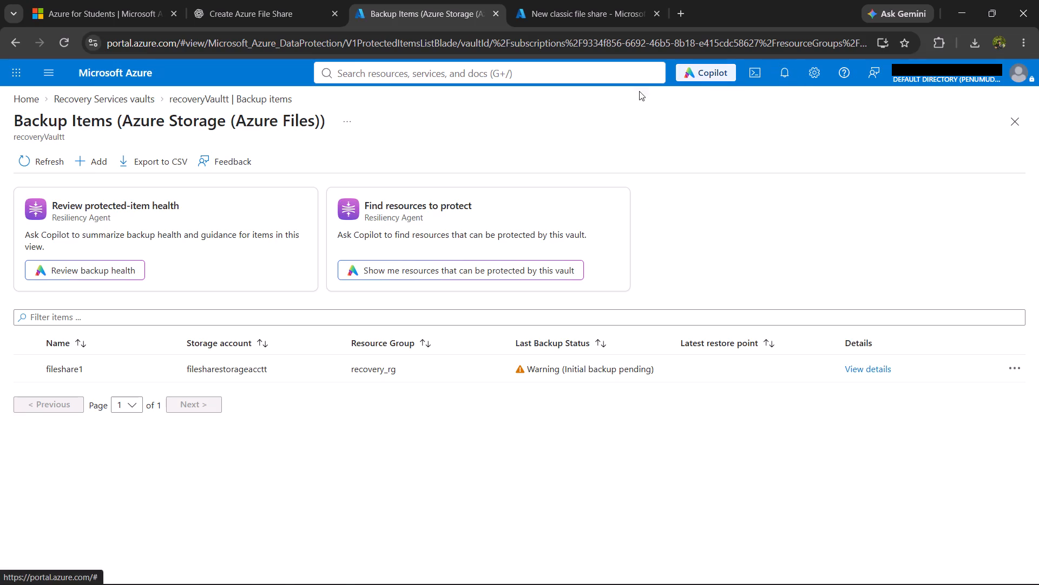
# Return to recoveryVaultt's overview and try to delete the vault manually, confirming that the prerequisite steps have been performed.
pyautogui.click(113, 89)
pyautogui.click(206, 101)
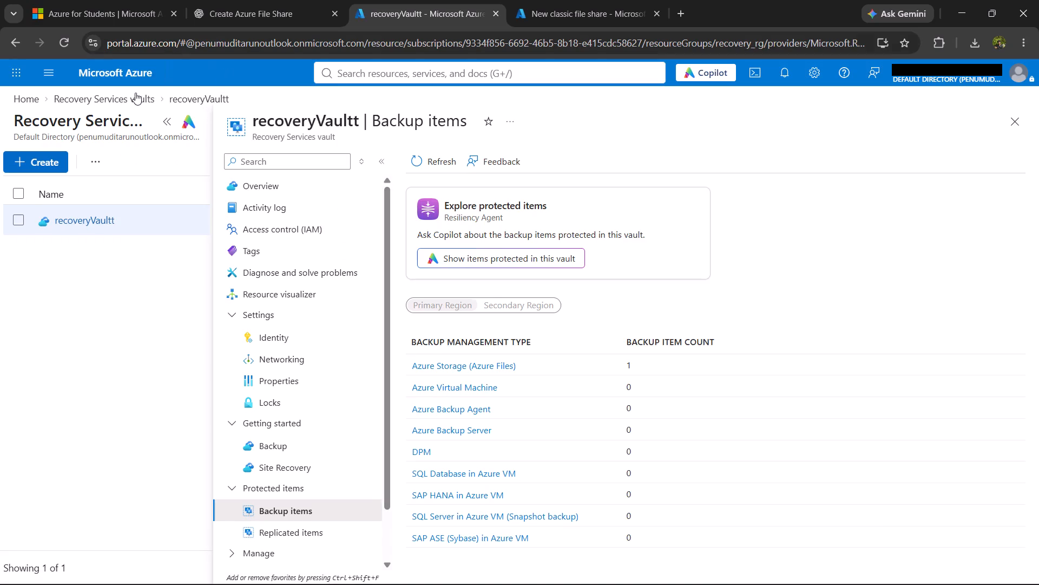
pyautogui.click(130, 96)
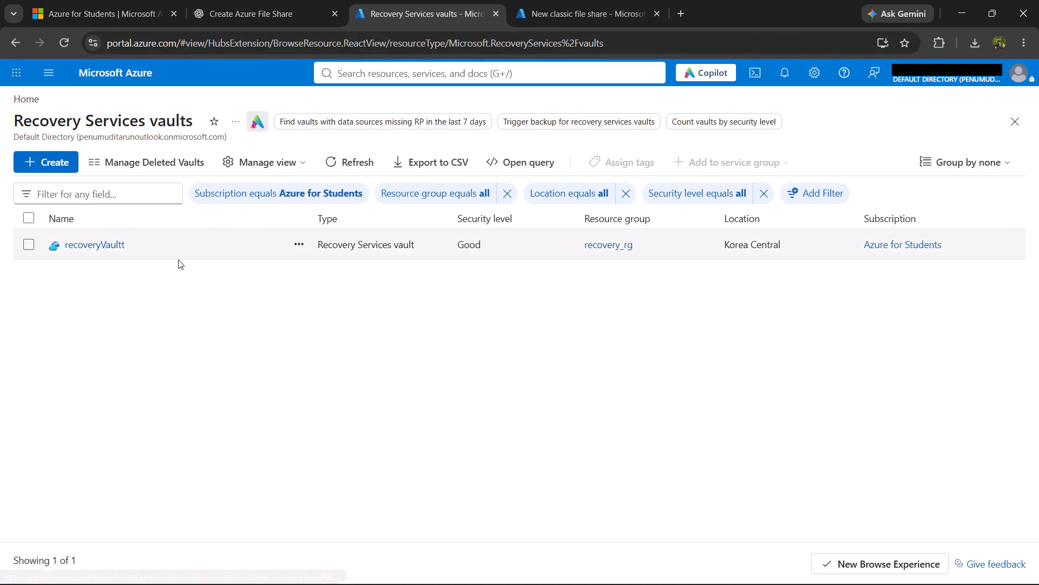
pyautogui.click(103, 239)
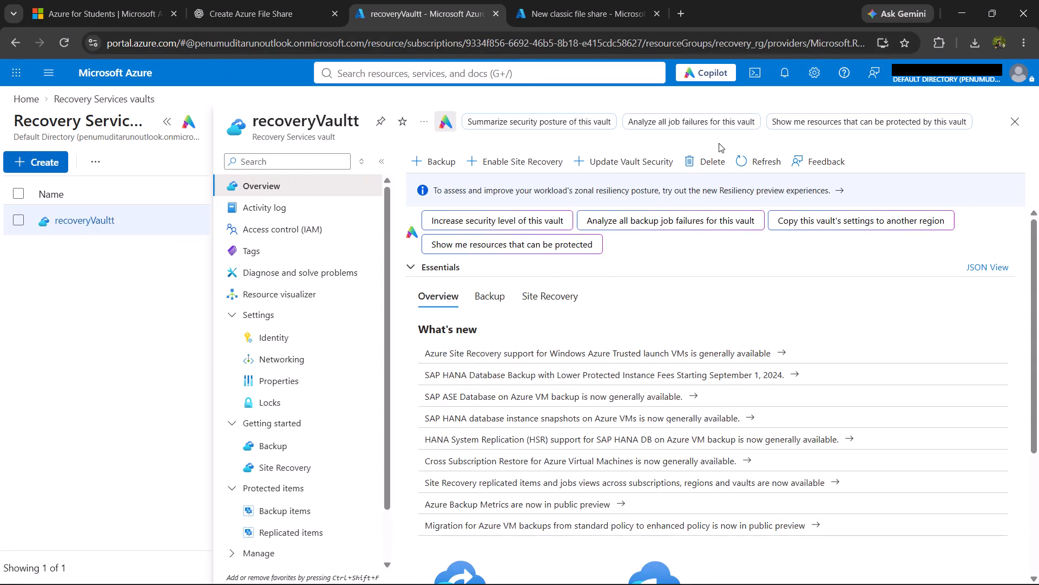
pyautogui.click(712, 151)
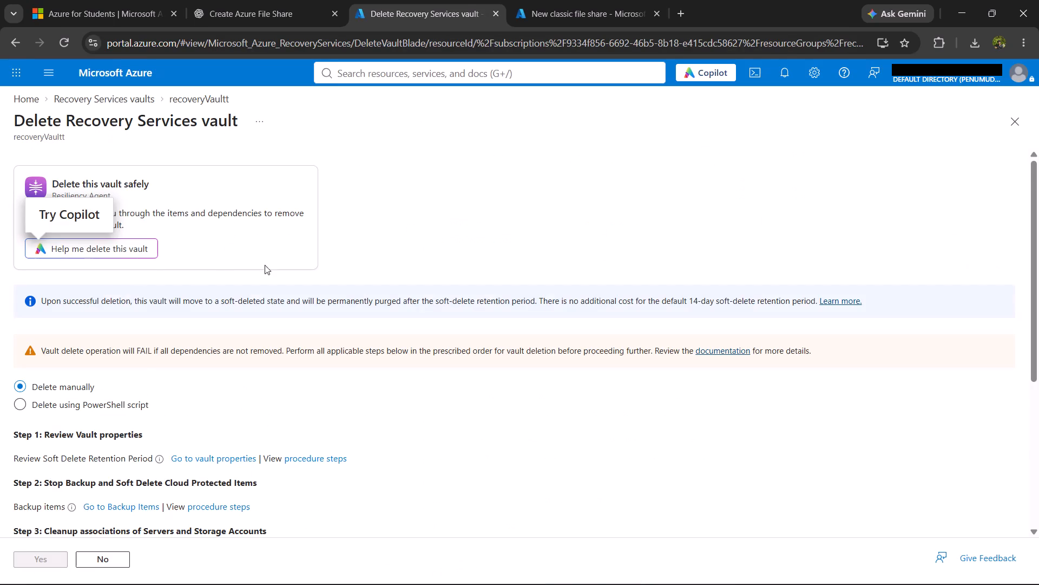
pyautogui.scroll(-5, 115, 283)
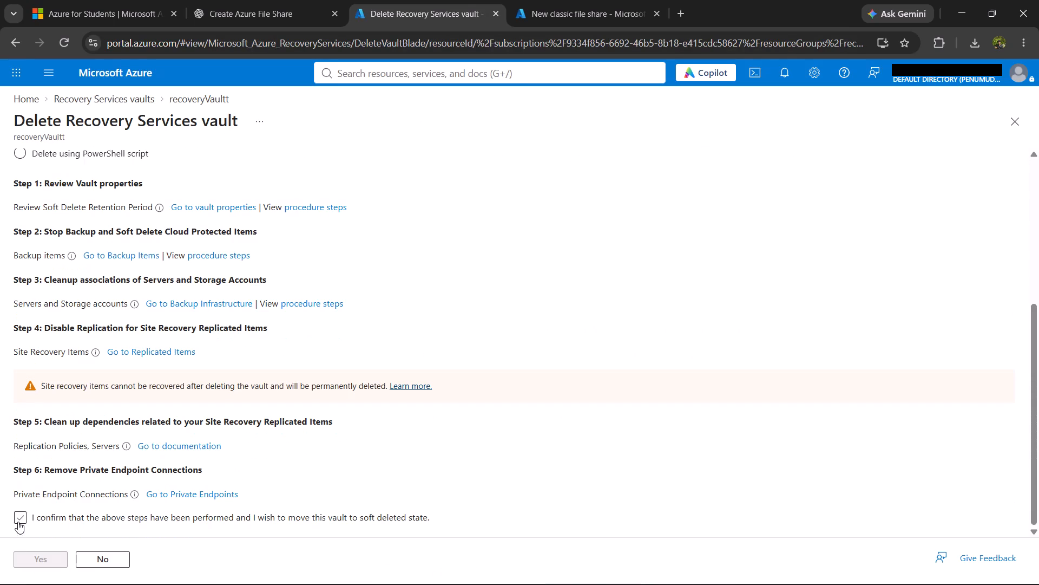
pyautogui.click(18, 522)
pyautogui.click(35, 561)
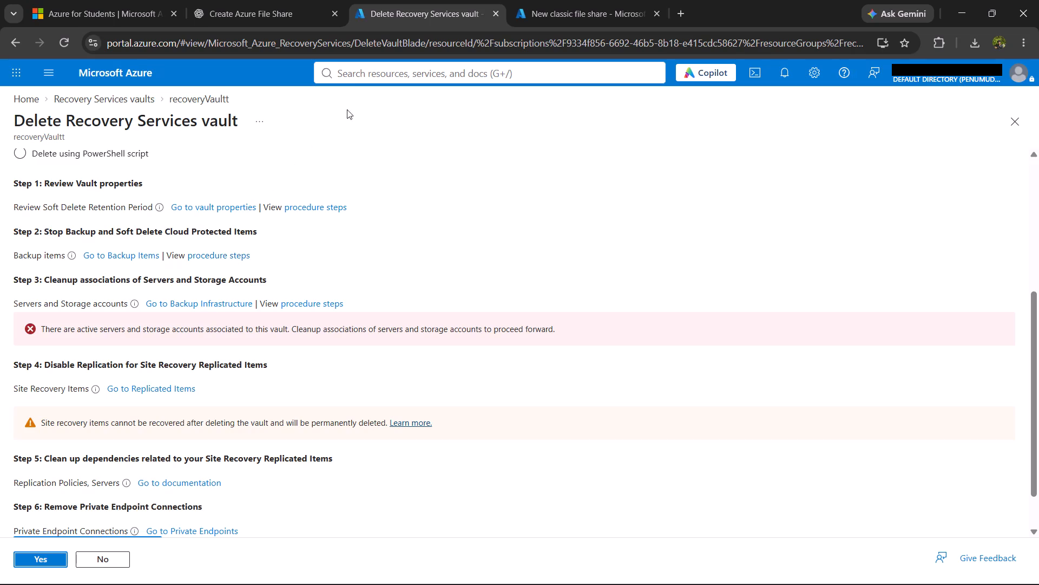
# View recoveryVaultt's Backup Infrastructure from the vault deletion page and go back.
pyautogui.click(200, 308)
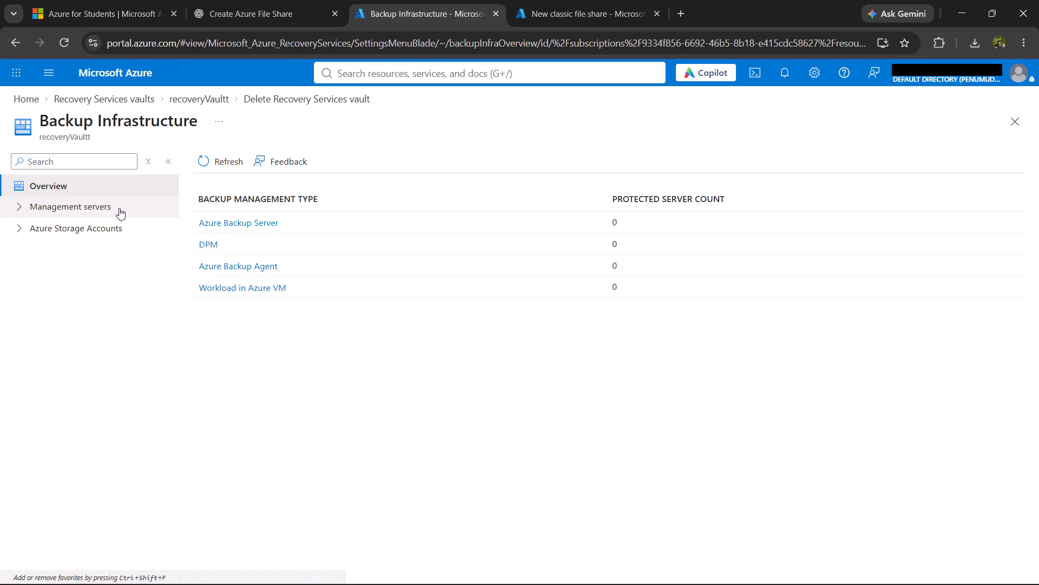
pyautogui.hscroll(6, 119, 208)
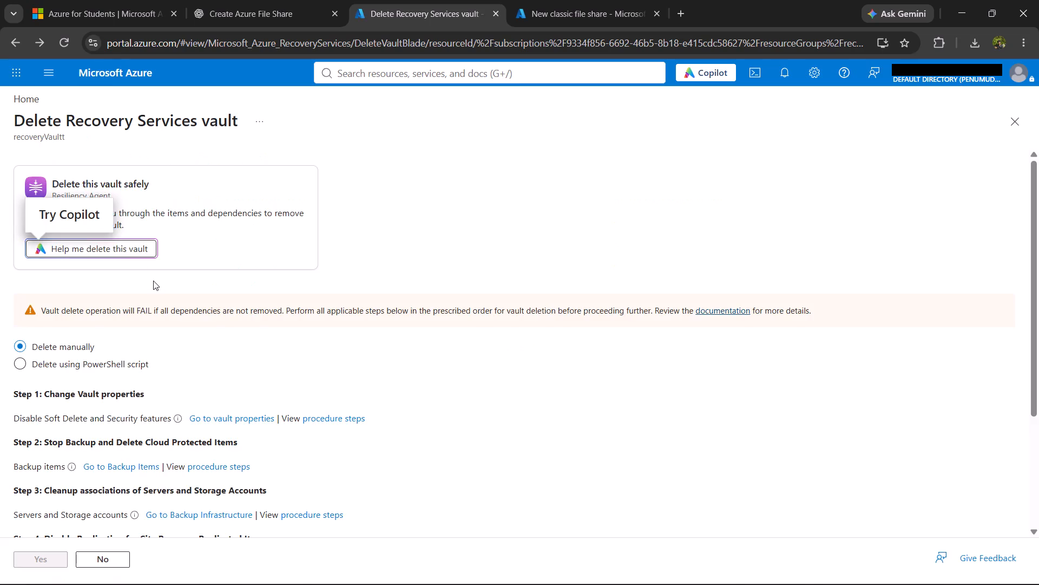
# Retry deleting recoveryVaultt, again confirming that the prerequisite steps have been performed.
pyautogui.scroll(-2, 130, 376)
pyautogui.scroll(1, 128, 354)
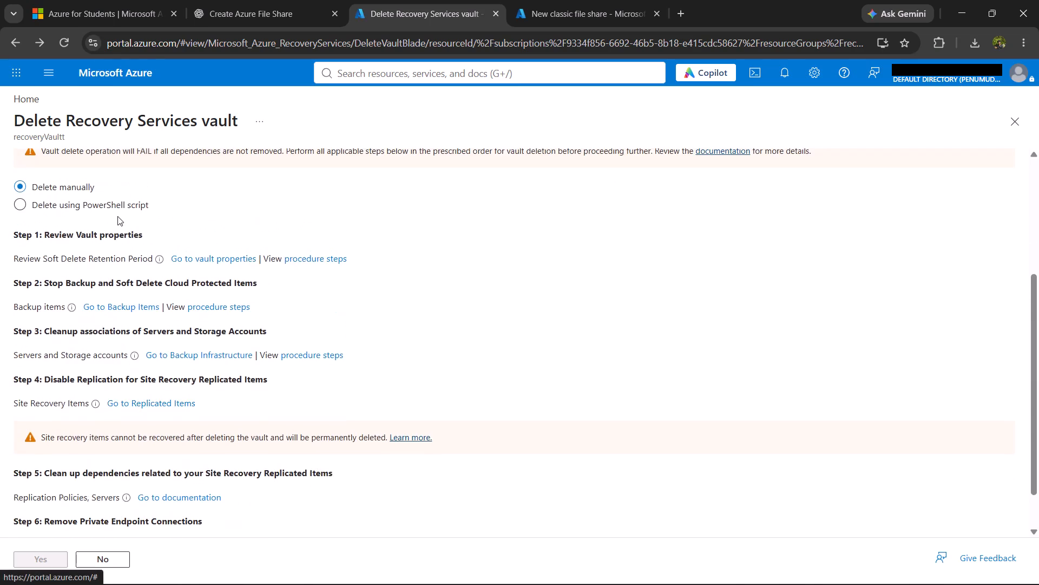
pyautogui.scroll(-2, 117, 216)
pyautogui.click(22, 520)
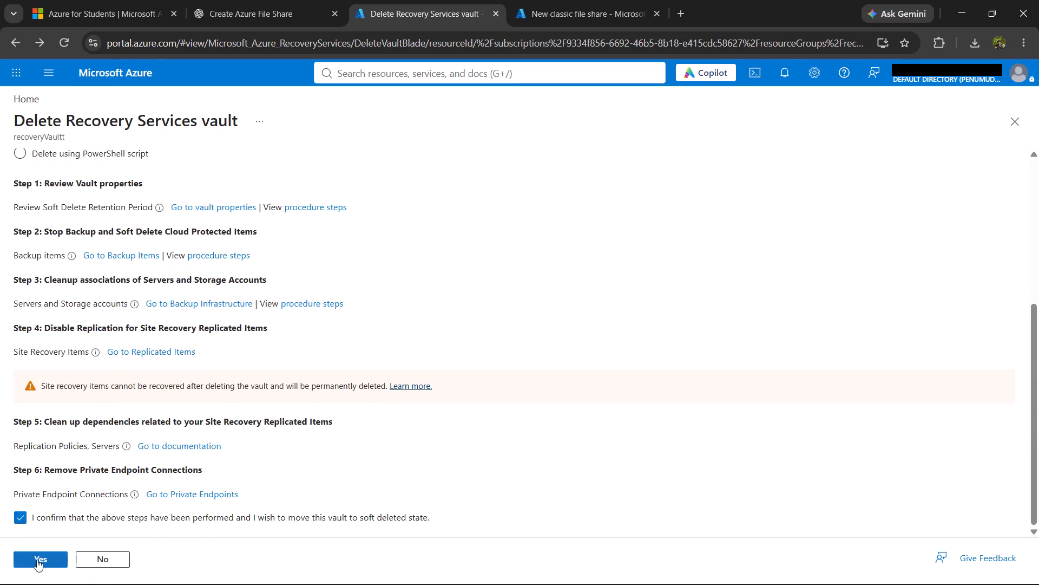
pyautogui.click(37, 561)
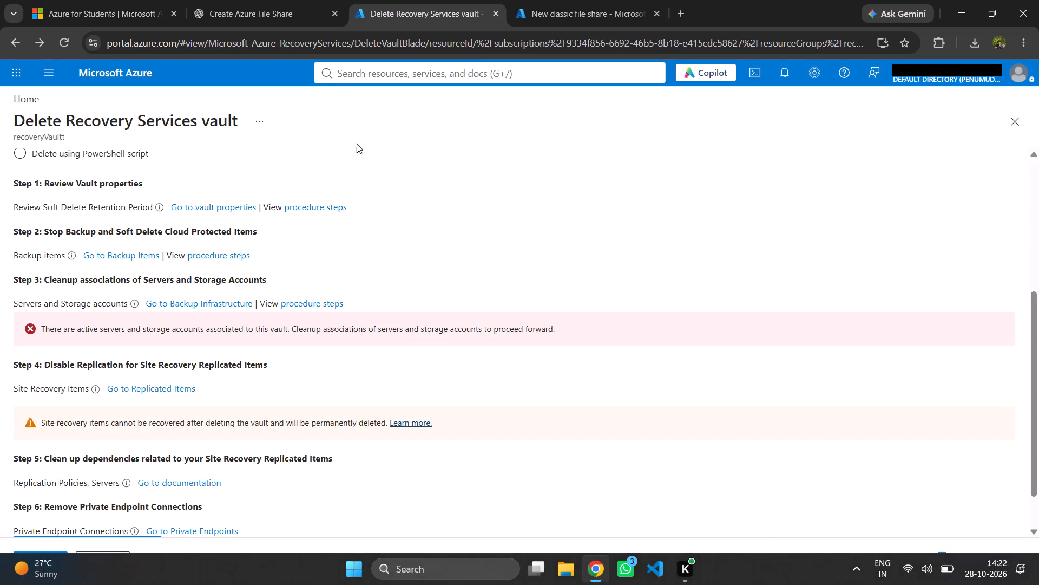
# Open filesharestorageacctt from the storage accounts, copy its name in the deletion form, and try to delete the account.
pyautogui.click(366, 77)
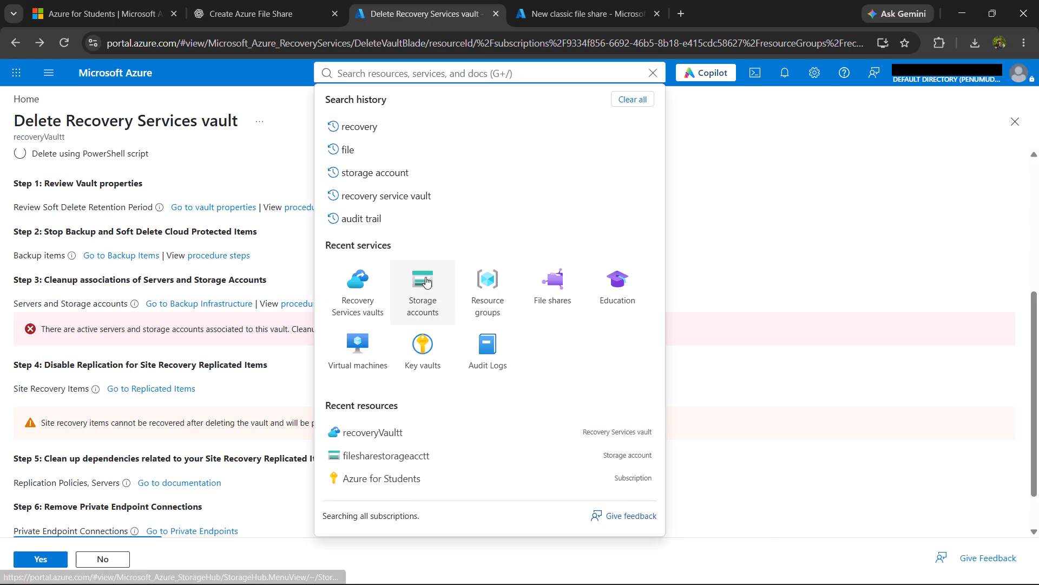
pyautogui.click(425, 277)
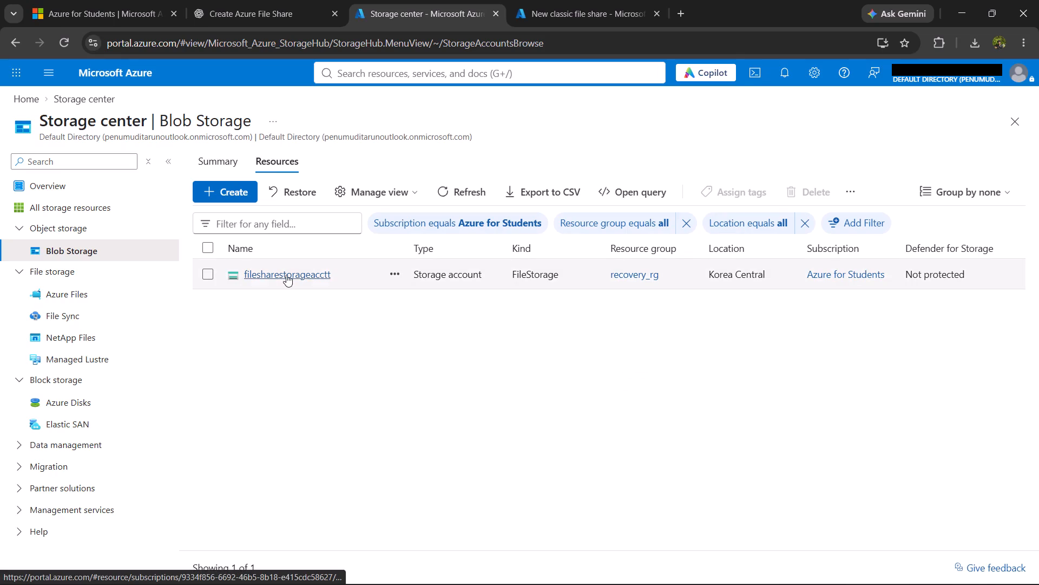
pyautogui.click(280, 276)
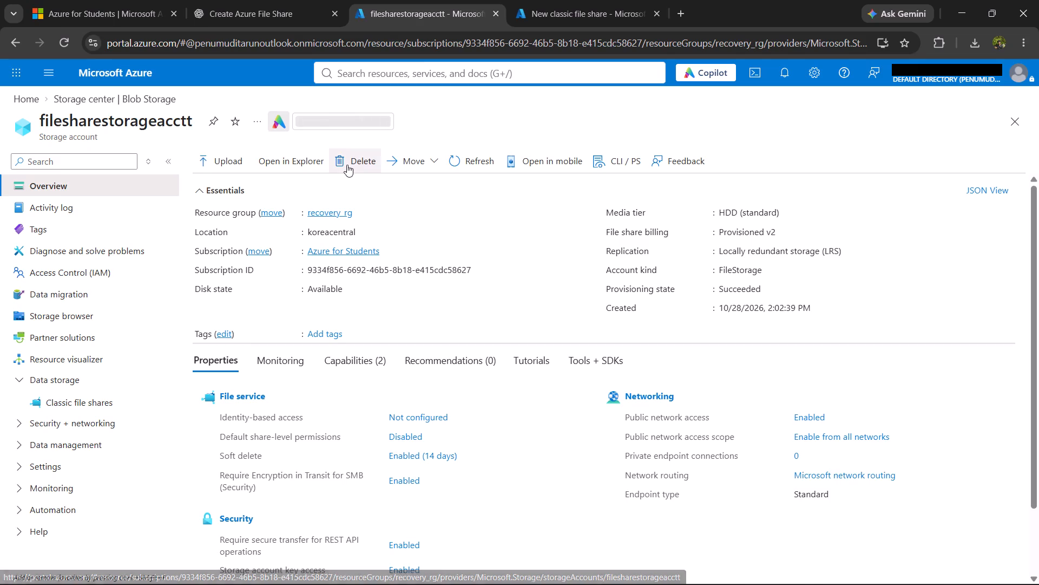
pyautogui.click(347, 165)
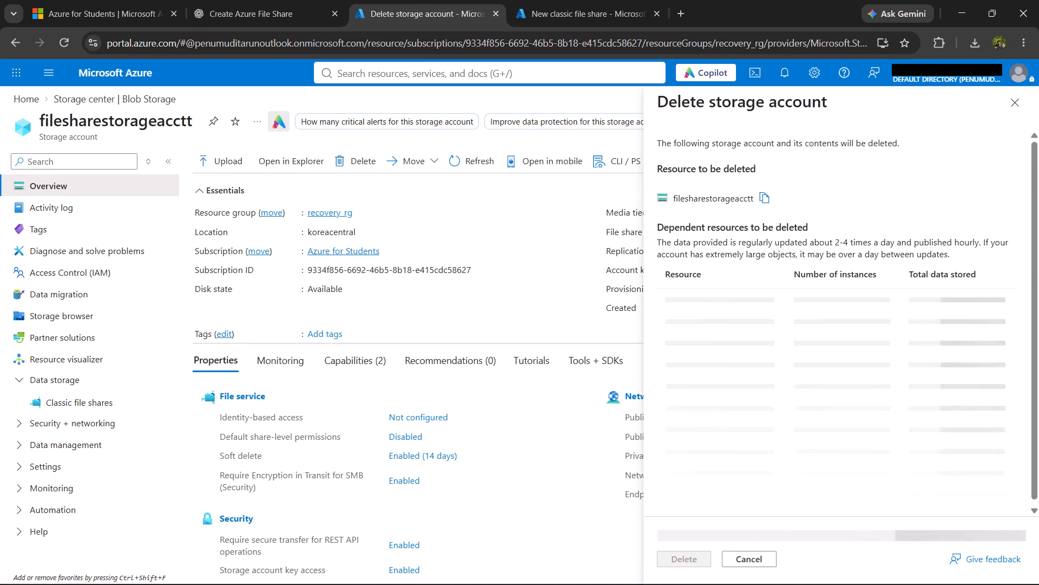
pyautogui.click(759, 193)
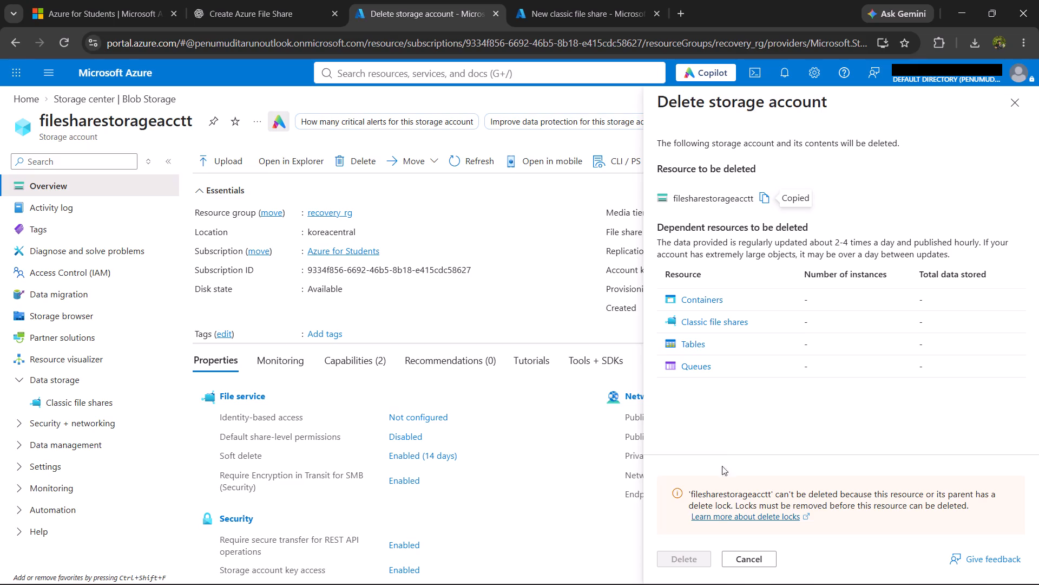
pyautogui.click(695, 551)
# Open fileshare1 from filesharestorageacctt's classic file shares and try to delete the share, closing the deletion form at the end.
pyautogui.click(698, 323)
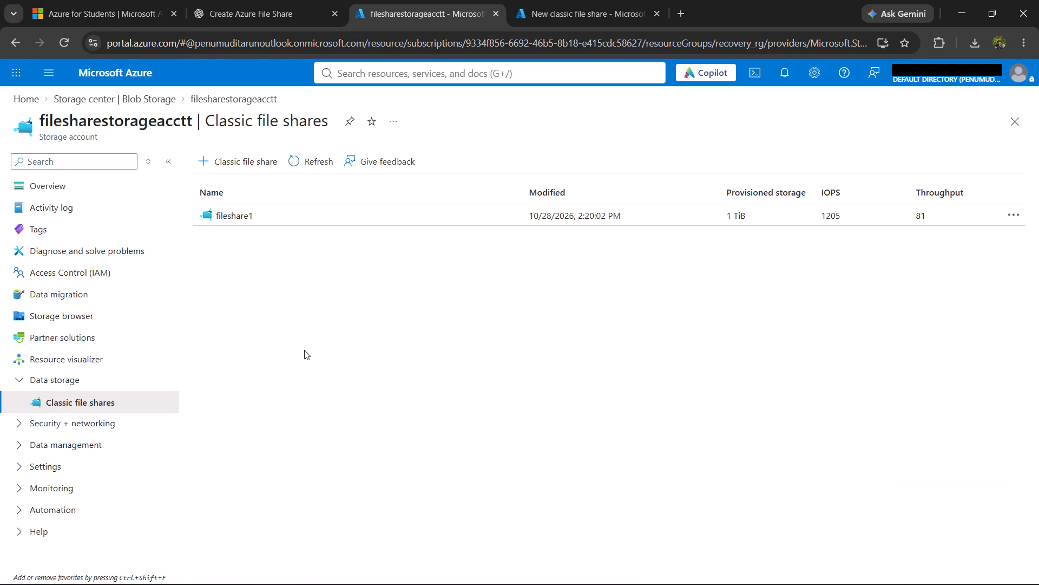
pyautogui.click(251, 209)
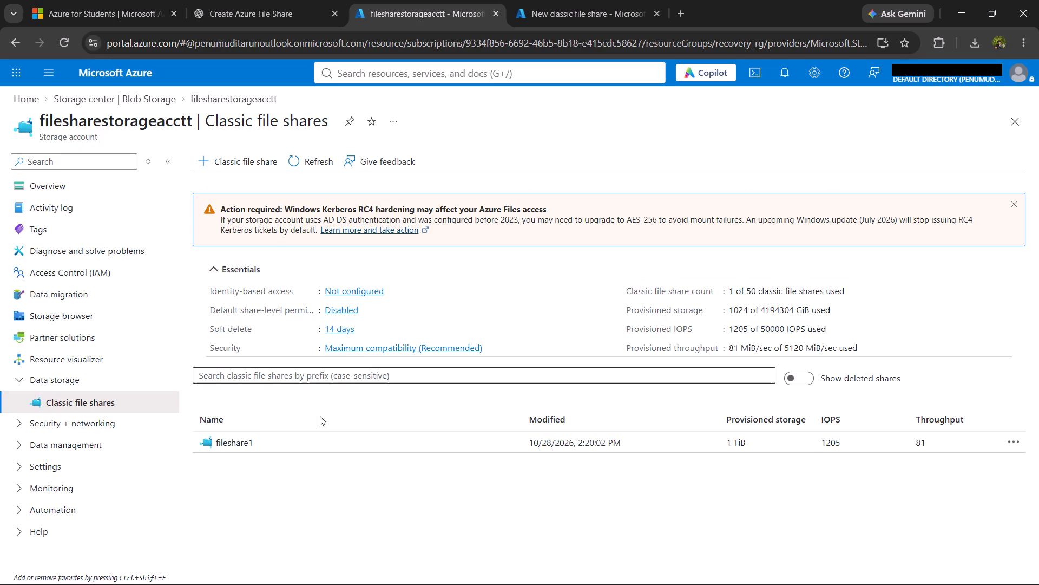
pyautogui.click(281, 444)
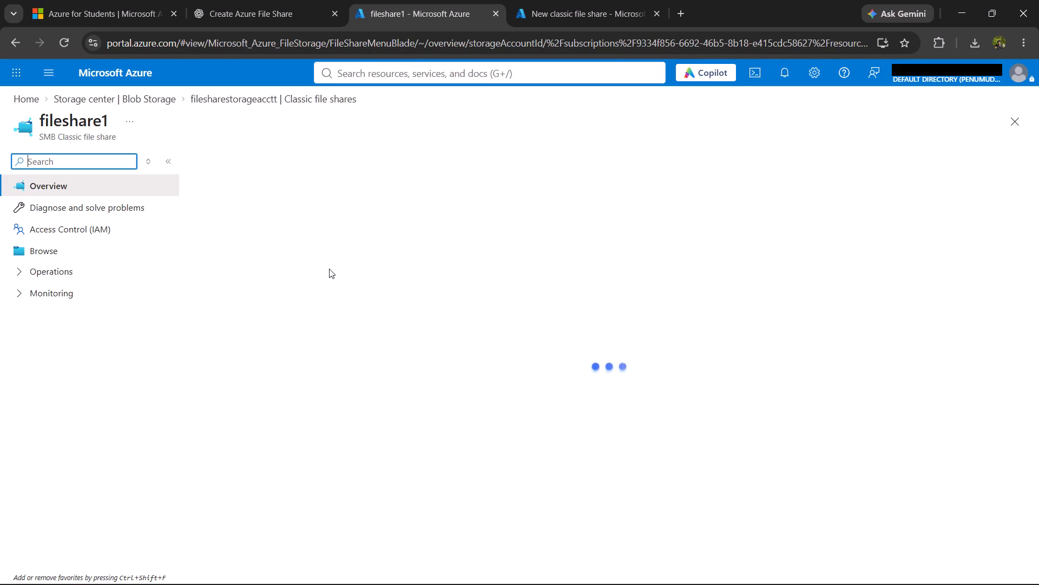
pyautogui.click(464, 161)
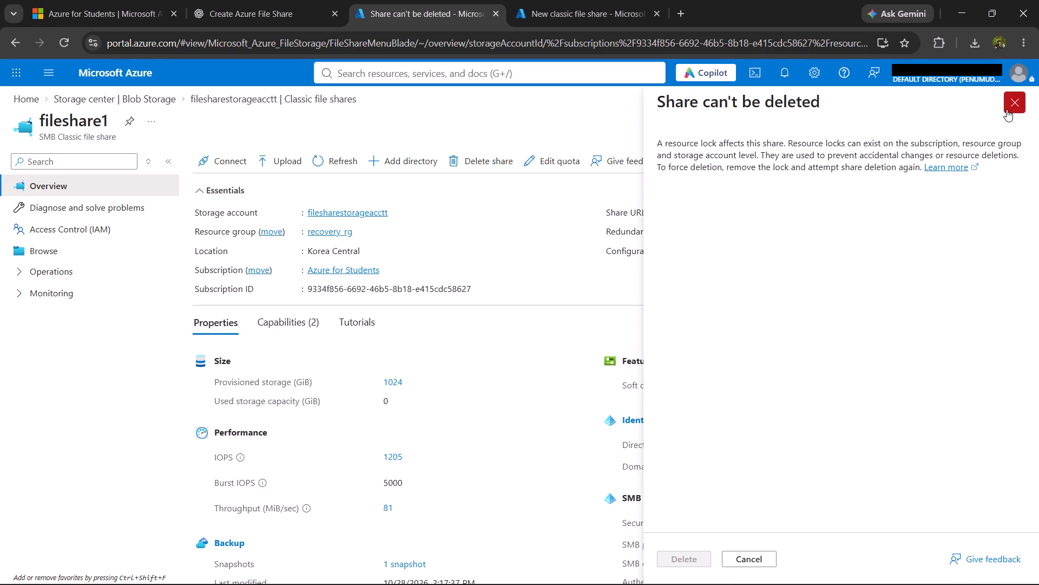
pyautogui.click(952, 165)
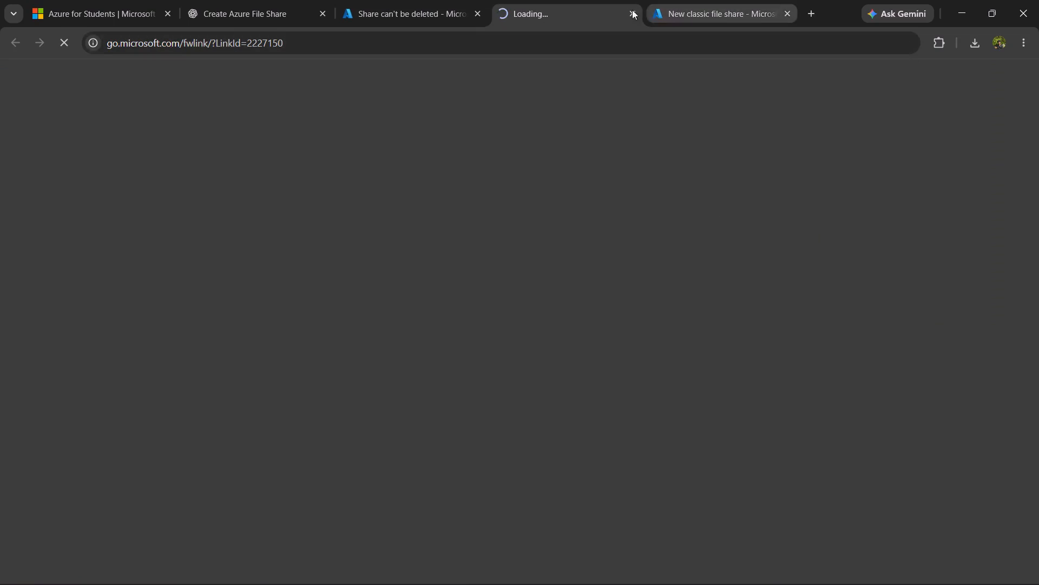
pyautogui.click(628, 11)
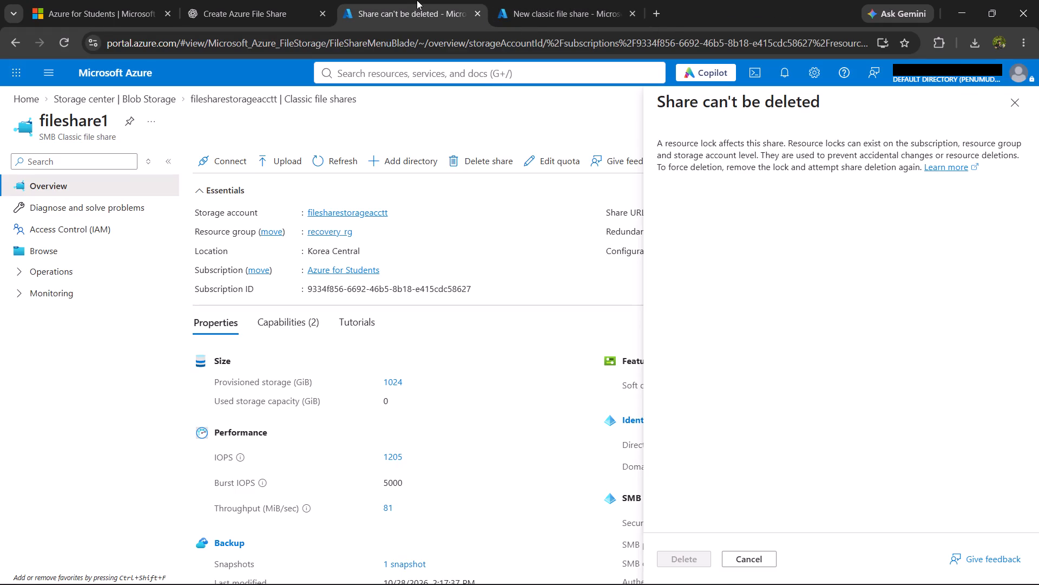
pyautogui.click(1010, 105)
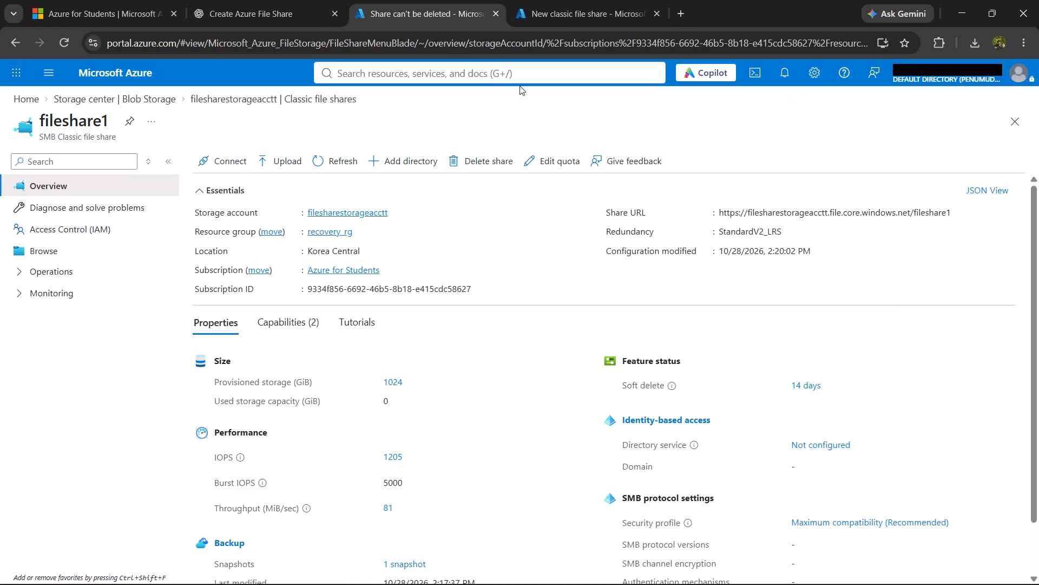
# Reopen recoveryVaultt, recheck the notifications, display its Azure Storage (Azure Files) backup items, and show the actions available for fileshare1.
pyautogui.click(83, 100)
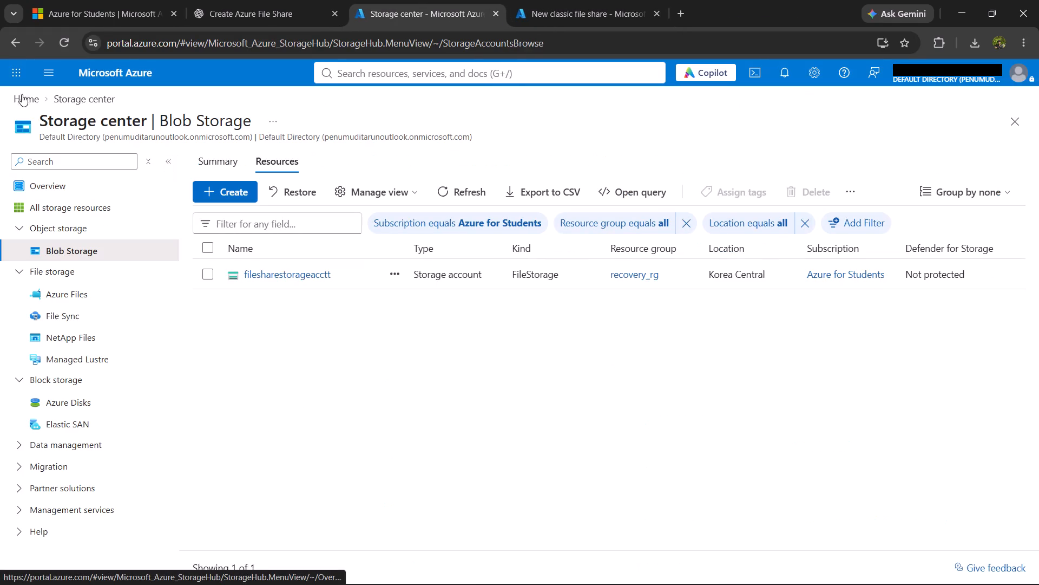
pyautogui.click(15, 93)
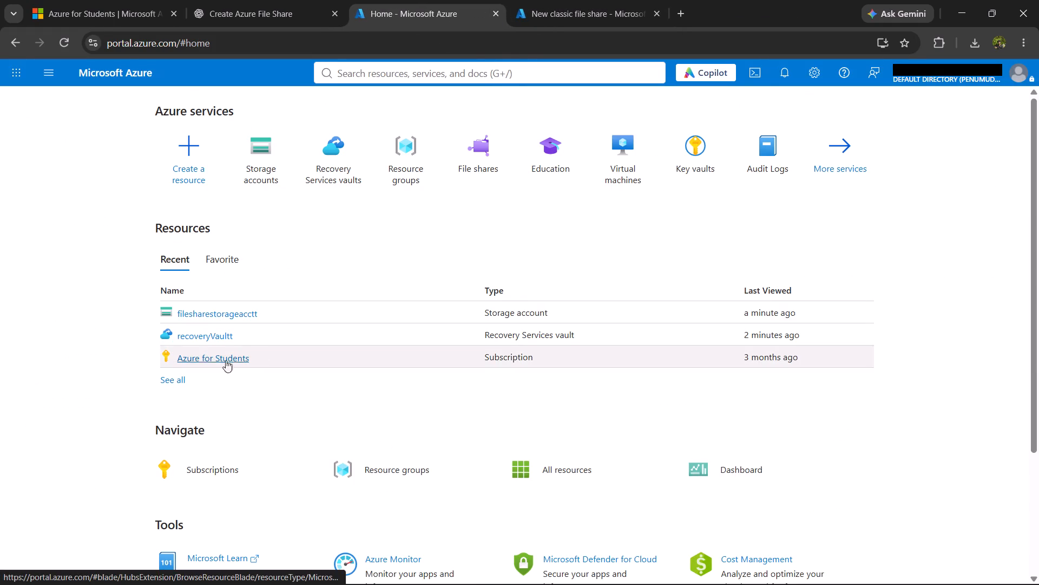
pyautogui.click(218, 330)
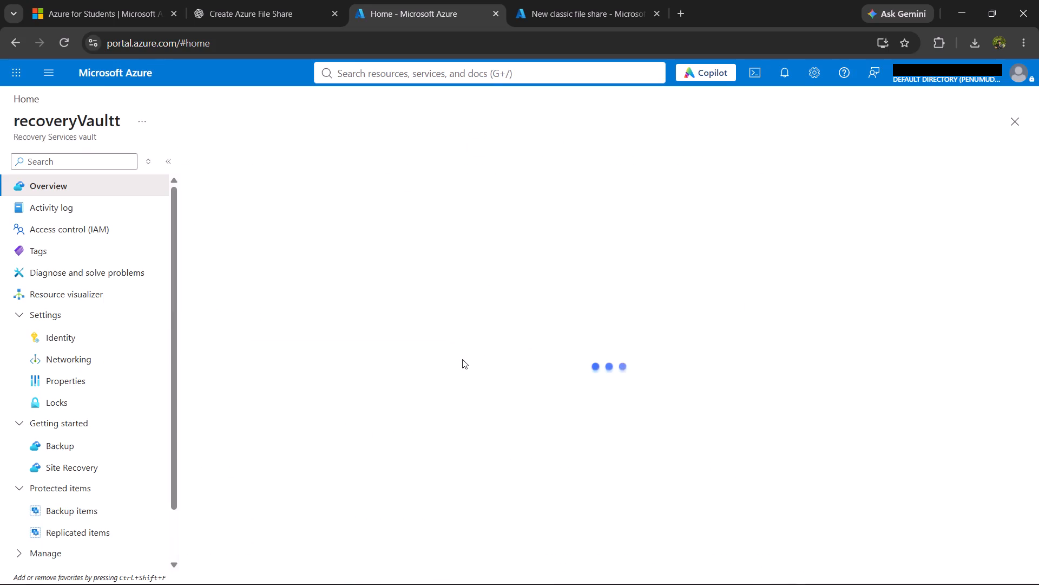
pyautogui.click(787, 71)
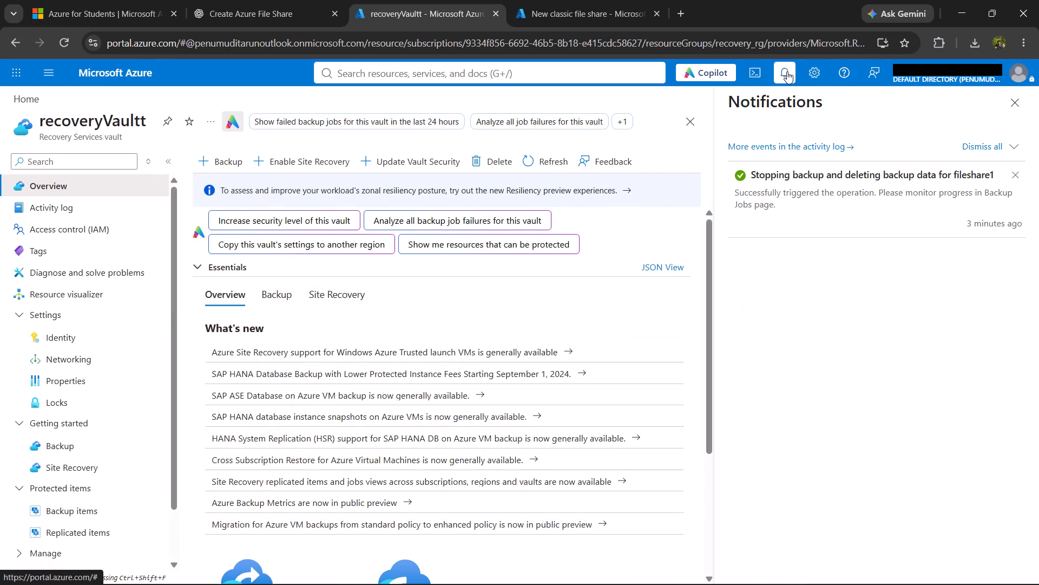
pyautogui.click(71, 437)
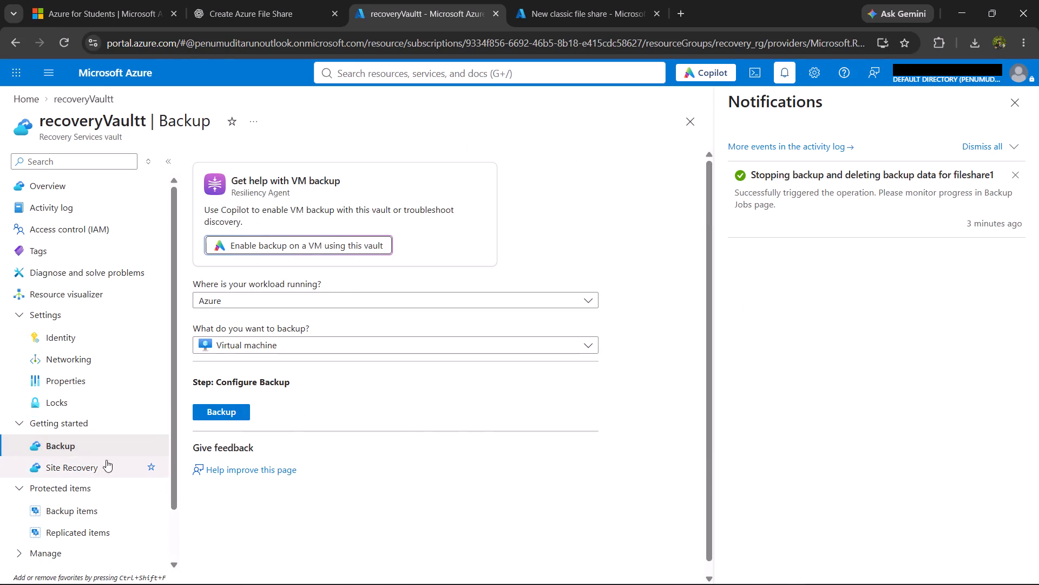
pyautogui.click(61, 506)
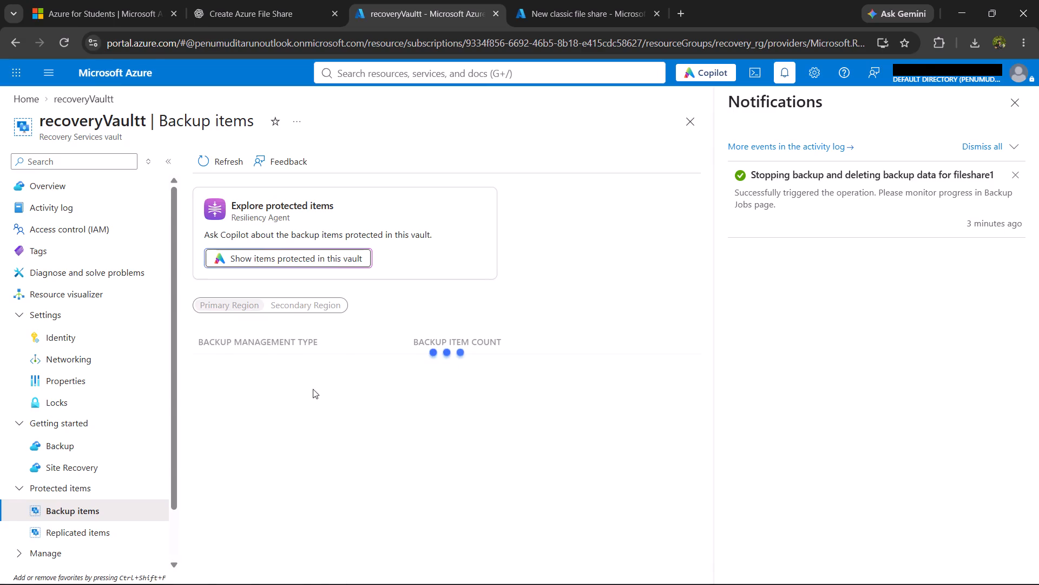
pyautogui.click(262, 367)
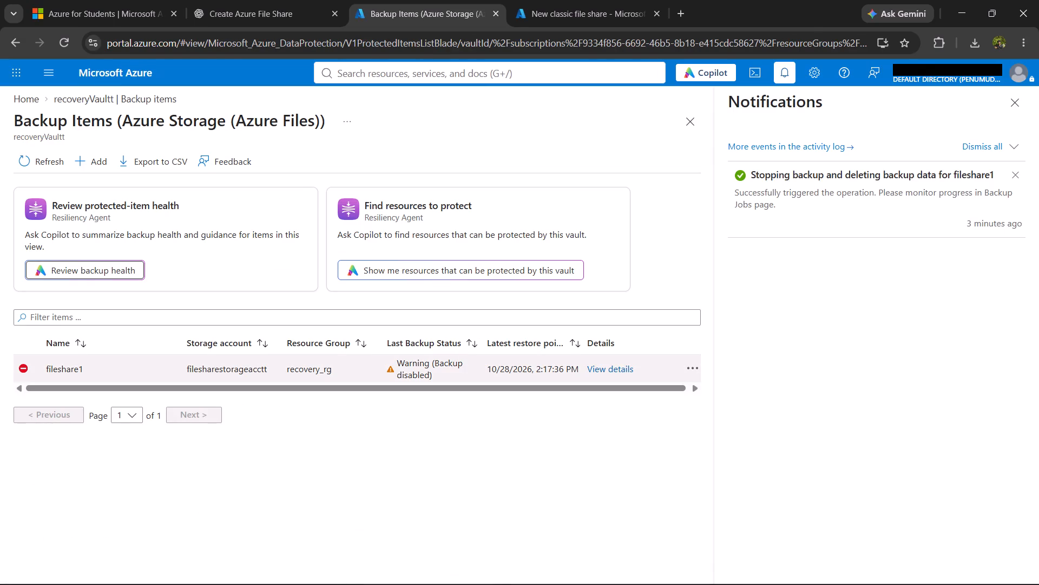
pyautogui.hscroll(-2, 505, 366)
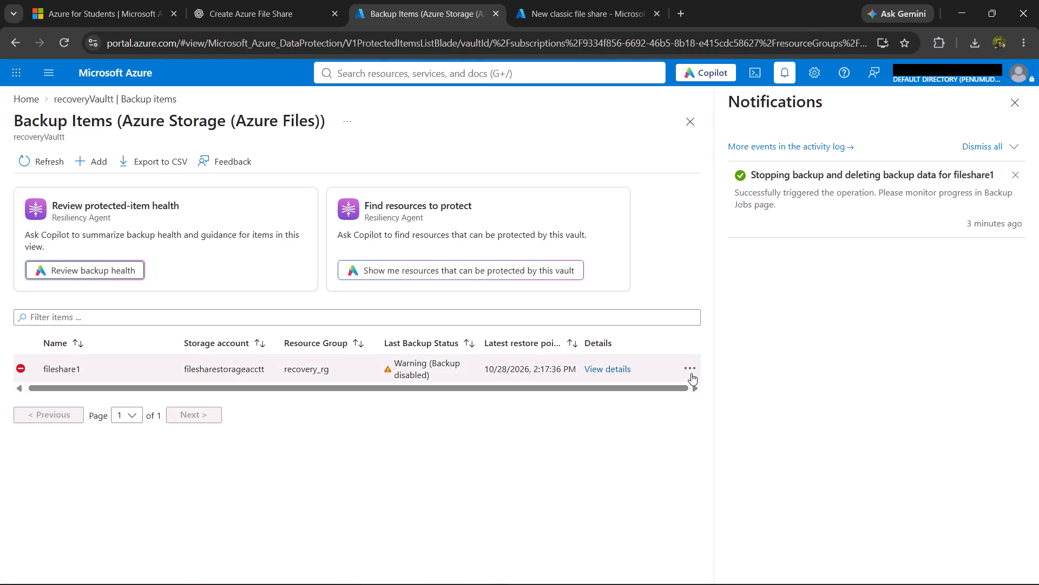
pyautogui.click(691, 373)
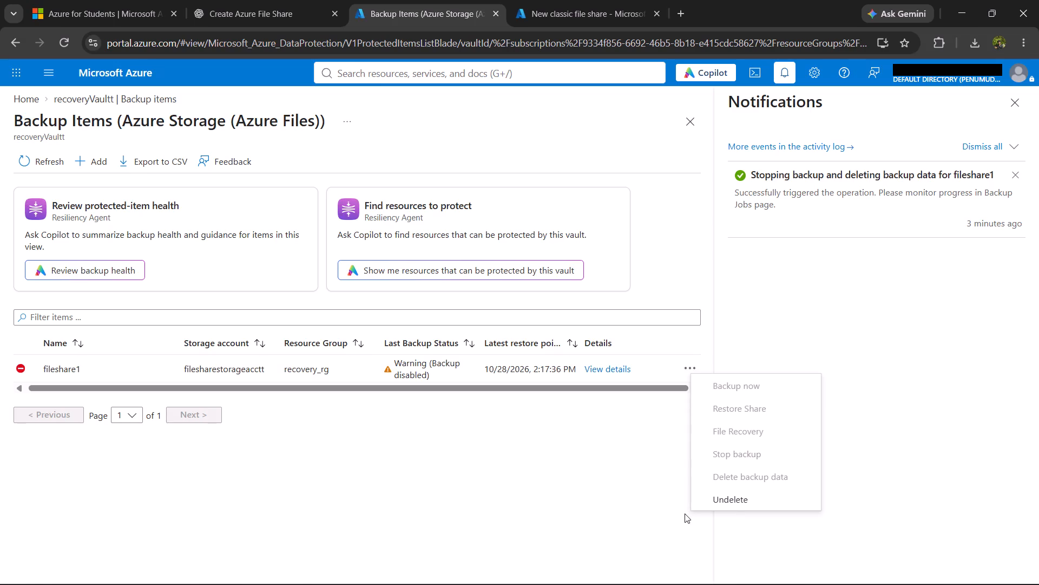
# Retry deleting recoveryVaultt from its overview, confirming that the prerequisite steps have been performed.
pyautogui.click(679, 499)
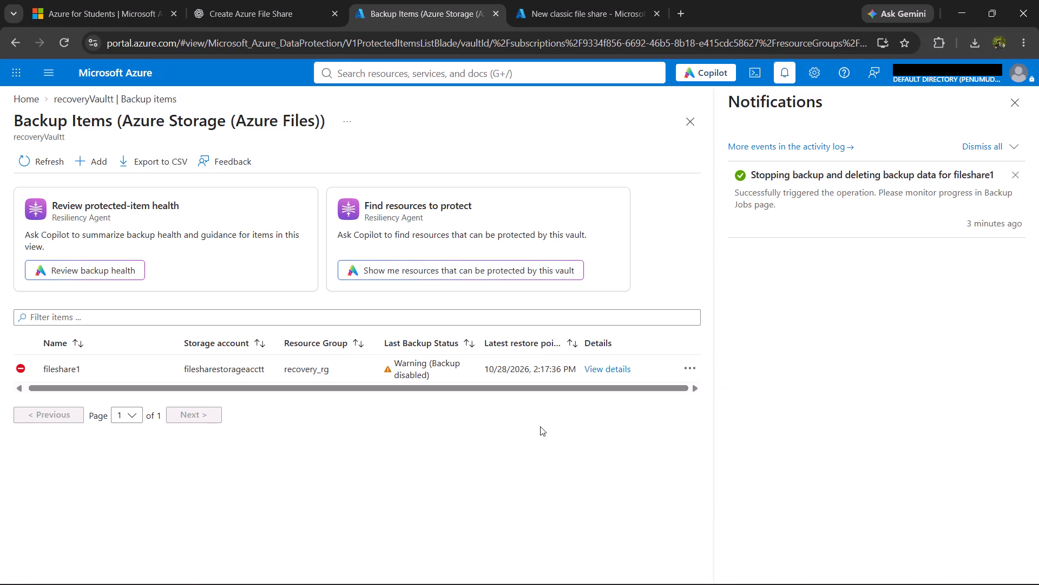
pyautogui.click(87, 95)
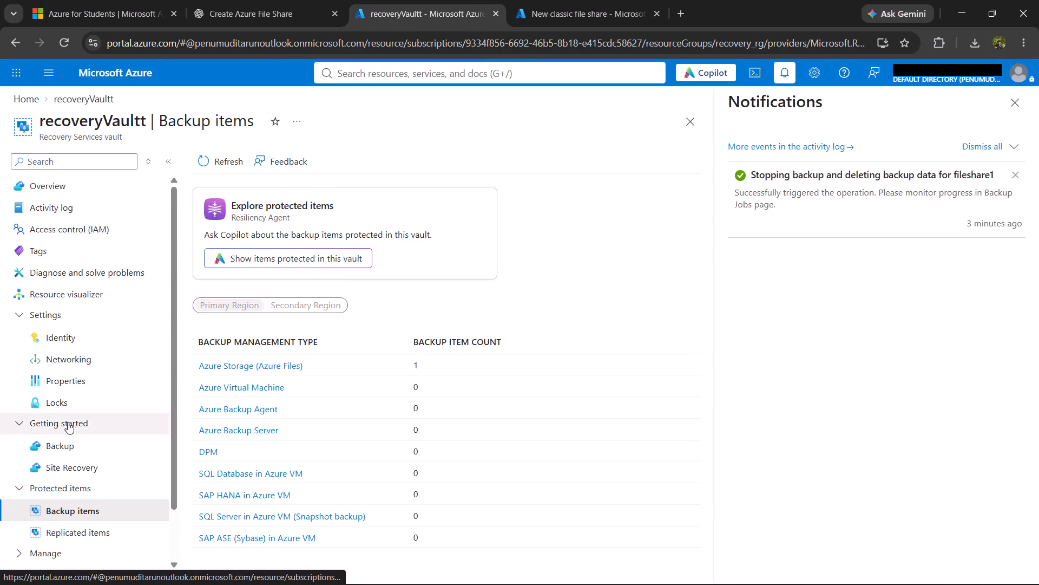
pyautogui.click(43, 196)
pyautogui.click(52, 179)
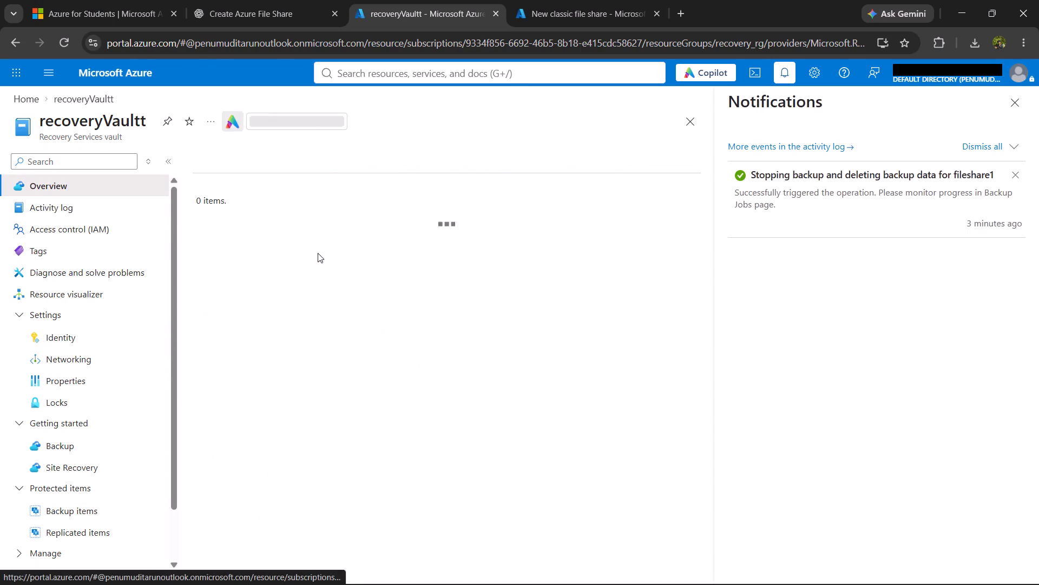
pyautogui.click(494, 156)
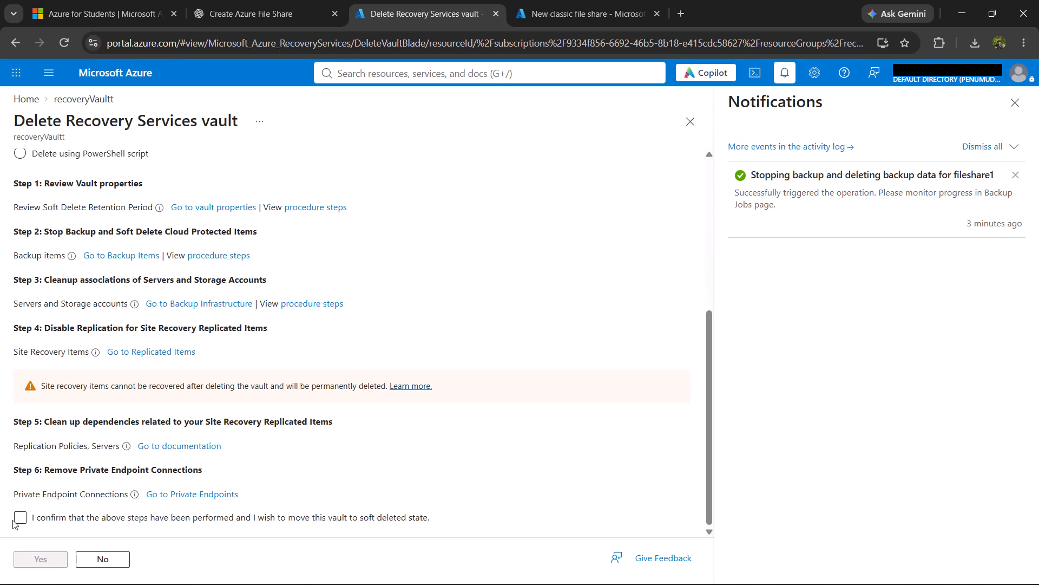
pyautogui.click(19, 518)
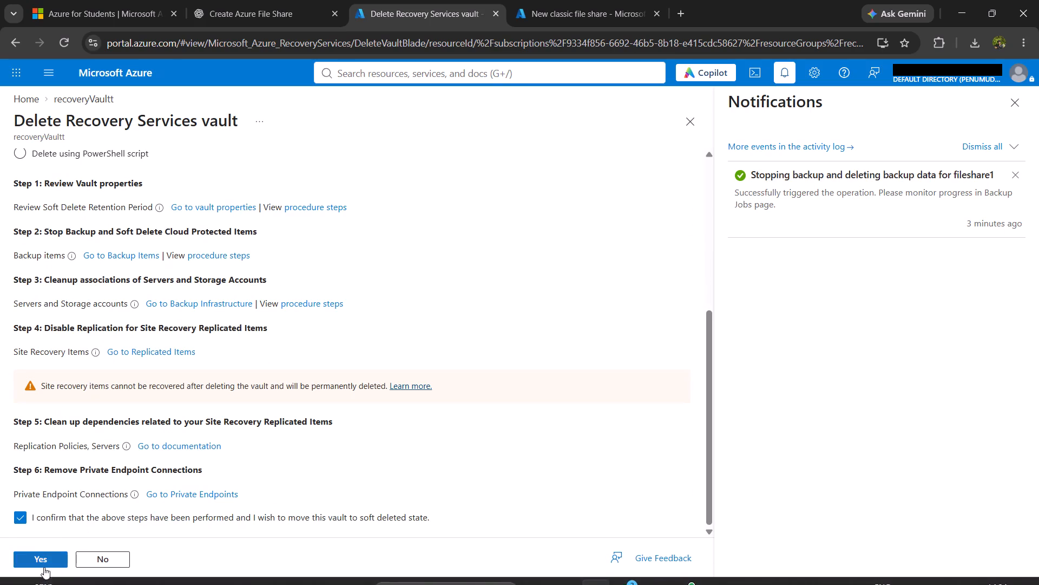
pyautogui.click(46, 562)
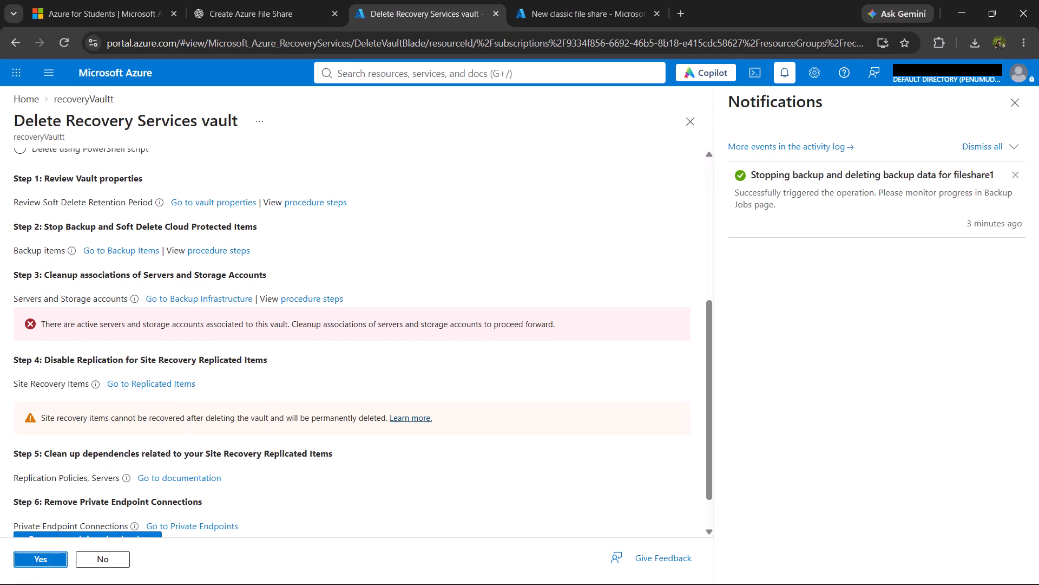
# Check recoveryVaultt's Site Recovery replicated items and return to the vault's deletion form.
pyautogui.click(129, 377)
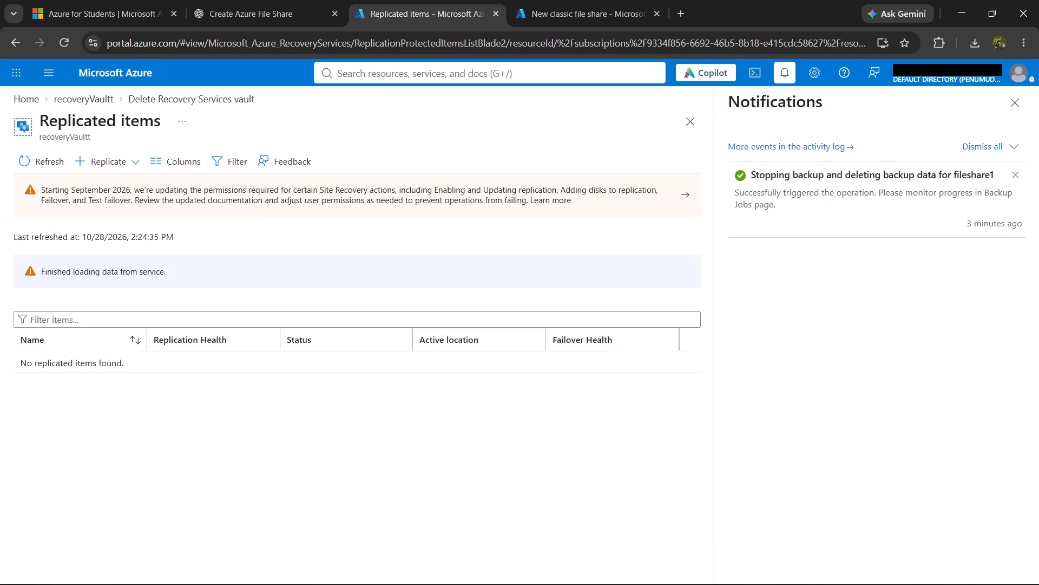
pyautogui.hscroll(2, 94, 340)
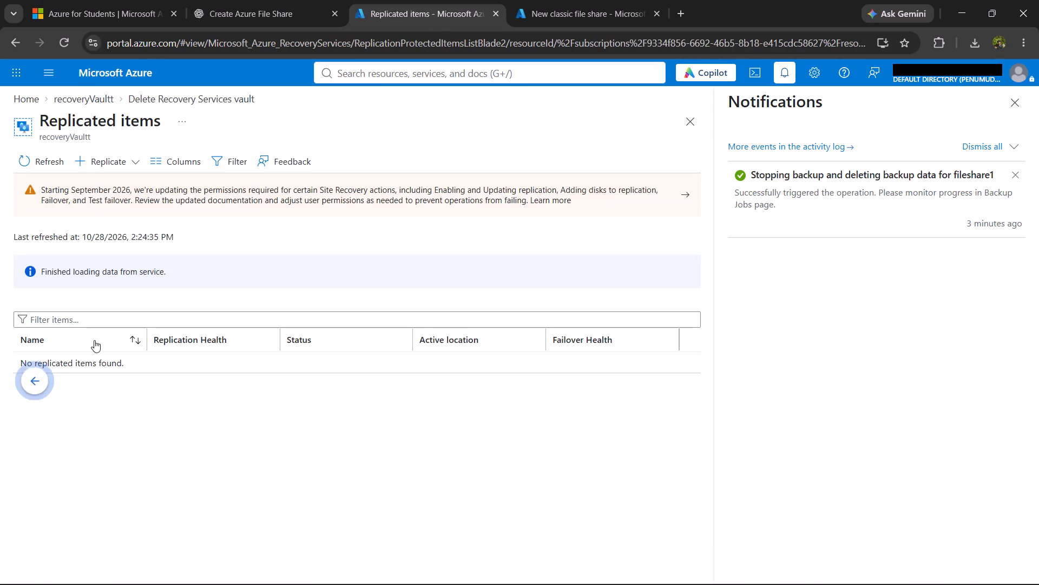
pyautogui.hscroll(3, 94, 340)
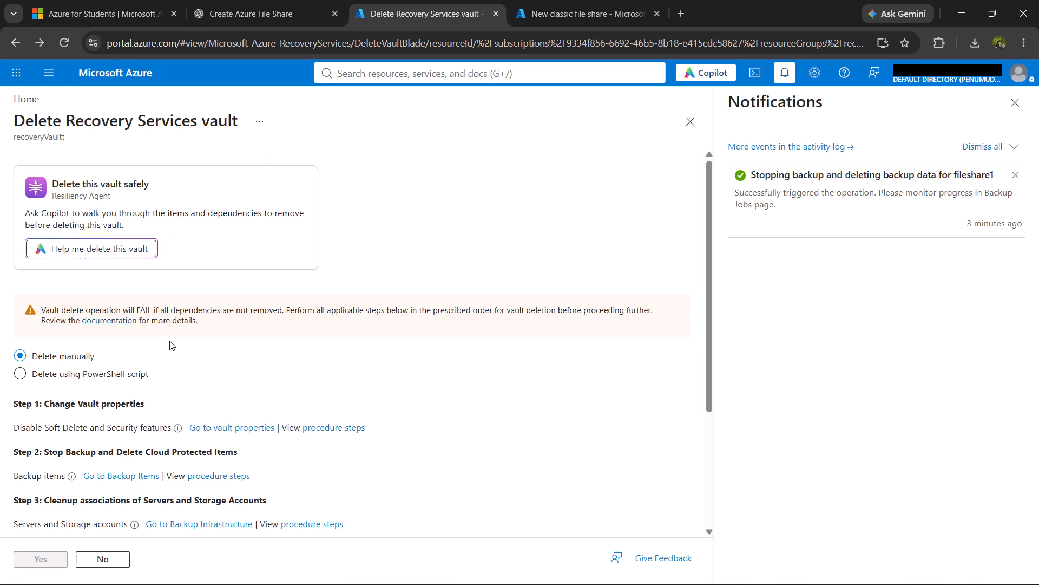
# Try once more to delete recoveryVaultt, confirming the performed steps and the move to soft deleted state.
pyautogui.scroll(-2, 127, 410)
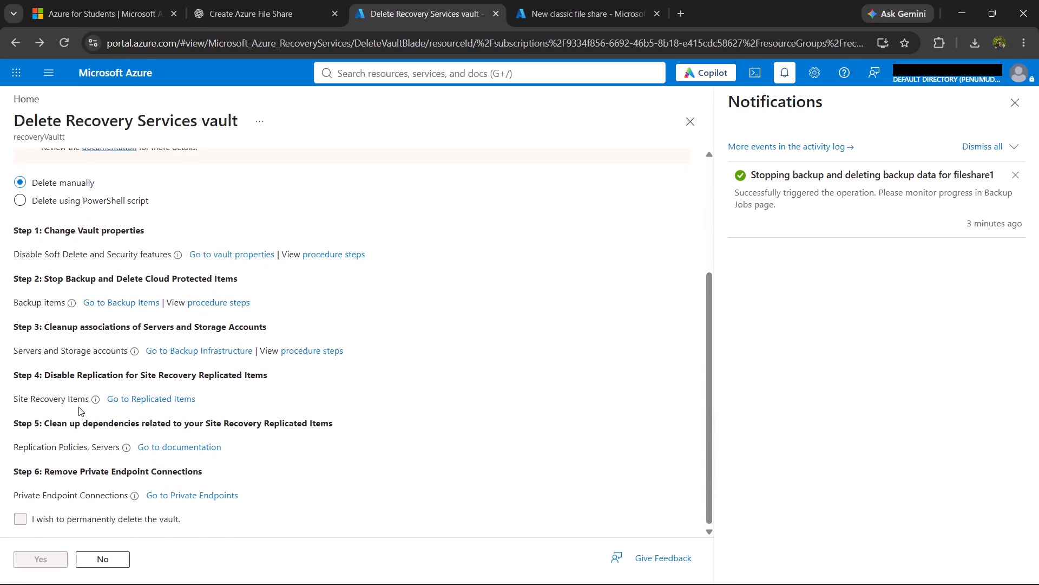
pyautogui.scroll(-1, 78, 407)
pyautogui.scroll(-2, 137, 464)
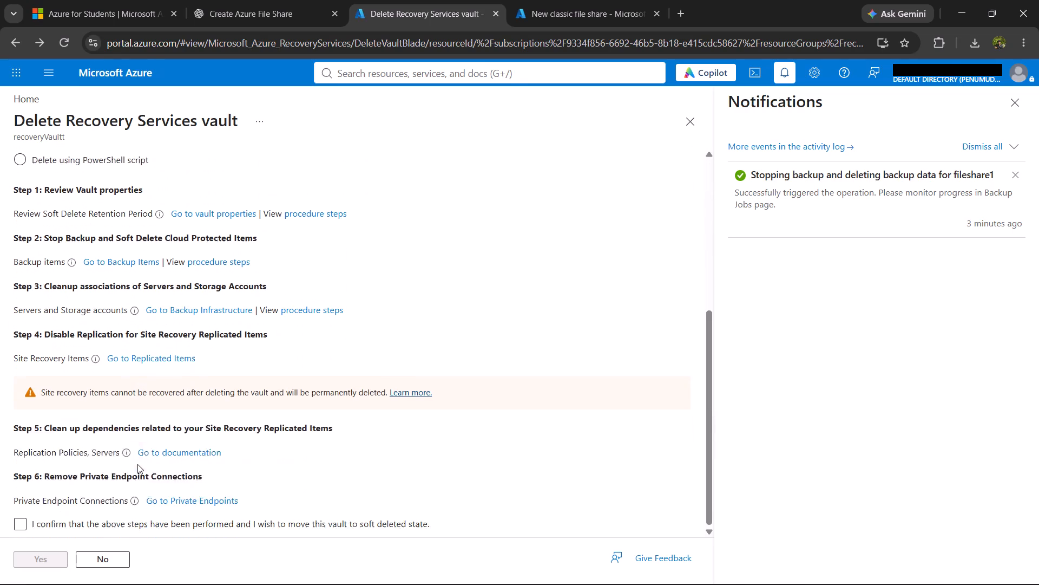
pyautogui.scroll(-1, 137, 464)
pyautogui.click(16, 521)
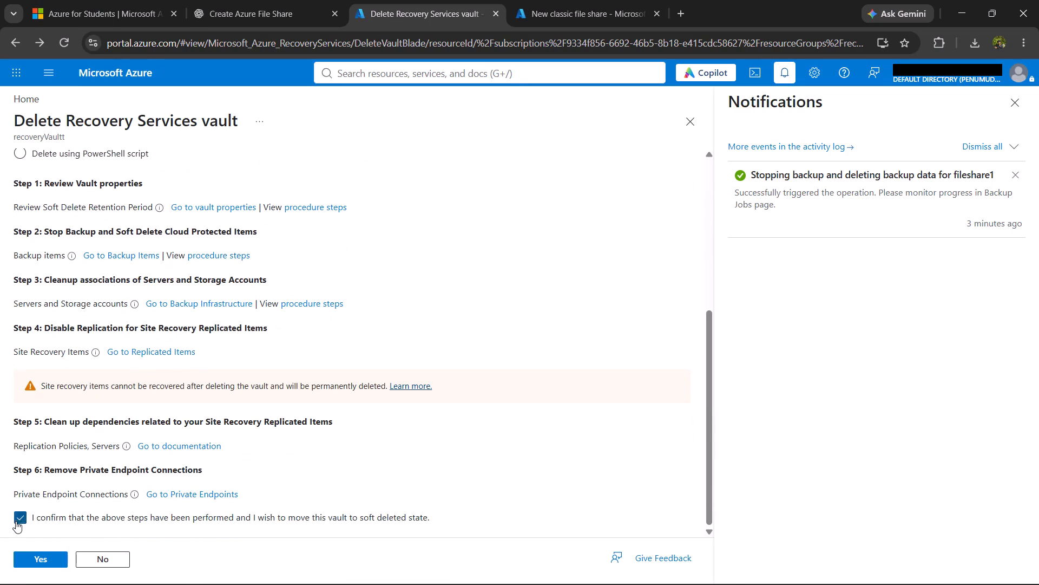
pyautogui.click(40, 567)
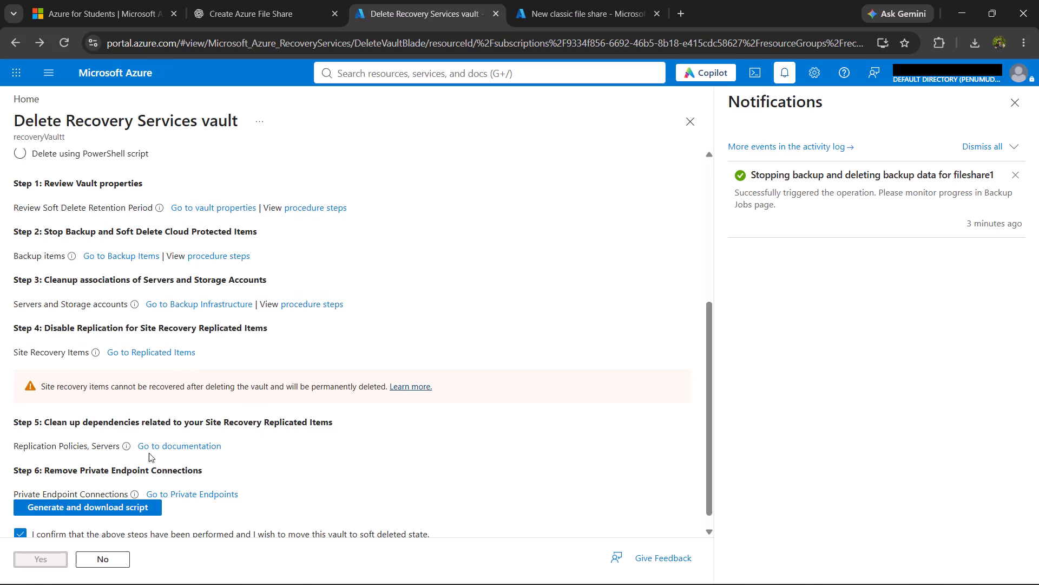
# Check recoveryVaultt's backup infrastructure and its protected servers of the Azure Backup Server type.
pyautogui.click(207, 302)
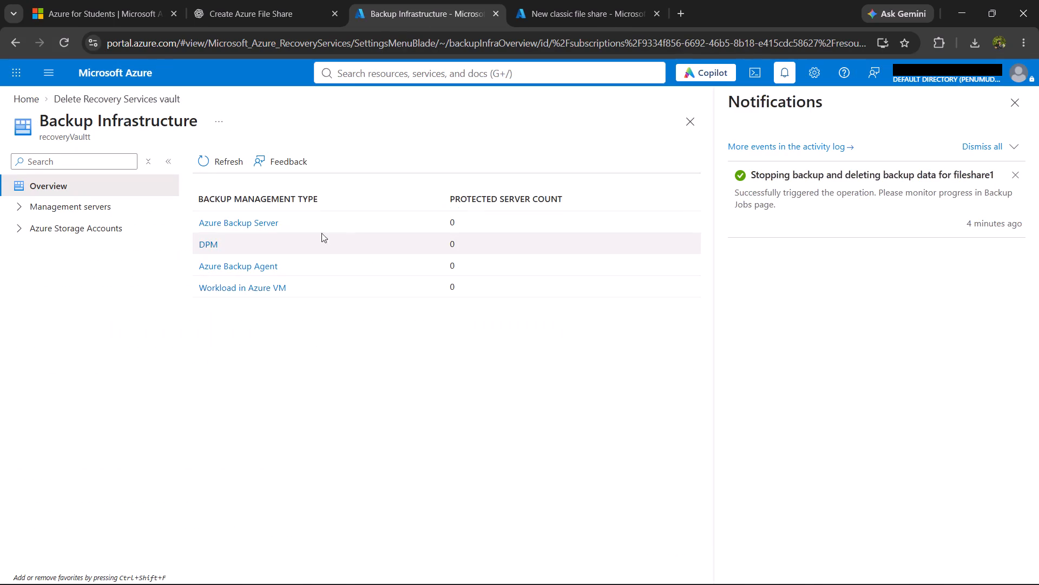
pyautogui.click(248, 225)
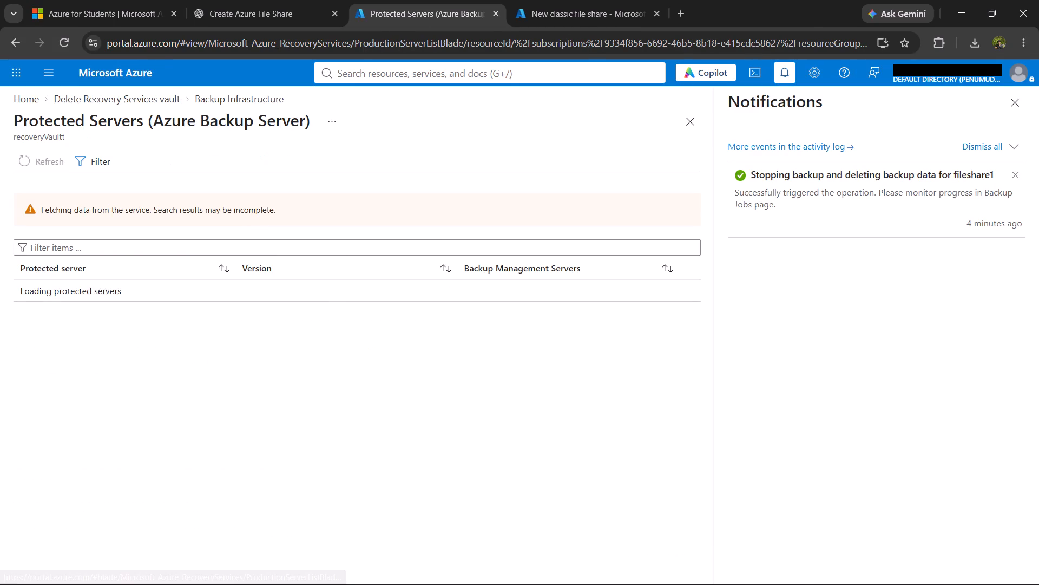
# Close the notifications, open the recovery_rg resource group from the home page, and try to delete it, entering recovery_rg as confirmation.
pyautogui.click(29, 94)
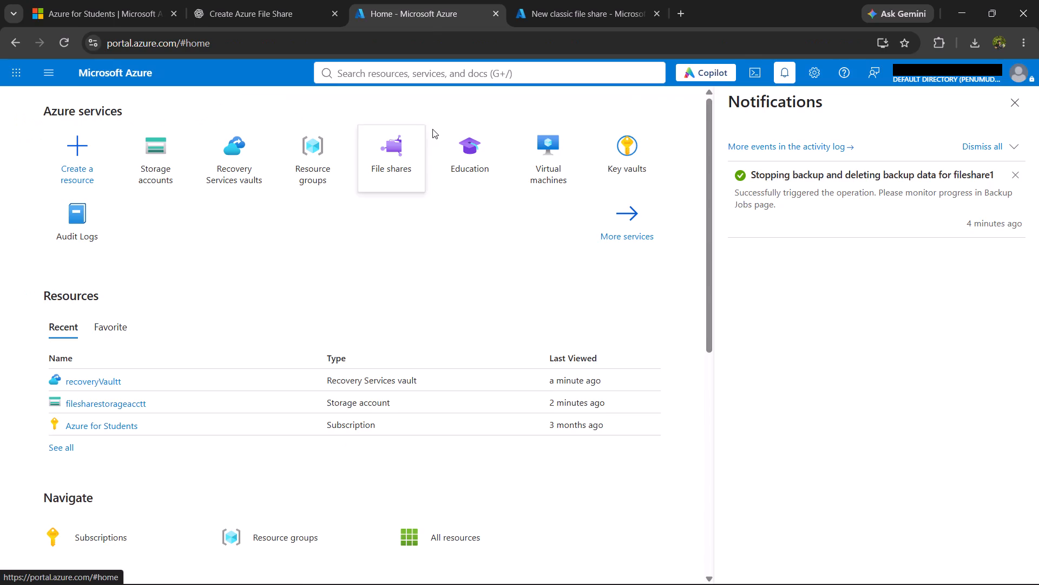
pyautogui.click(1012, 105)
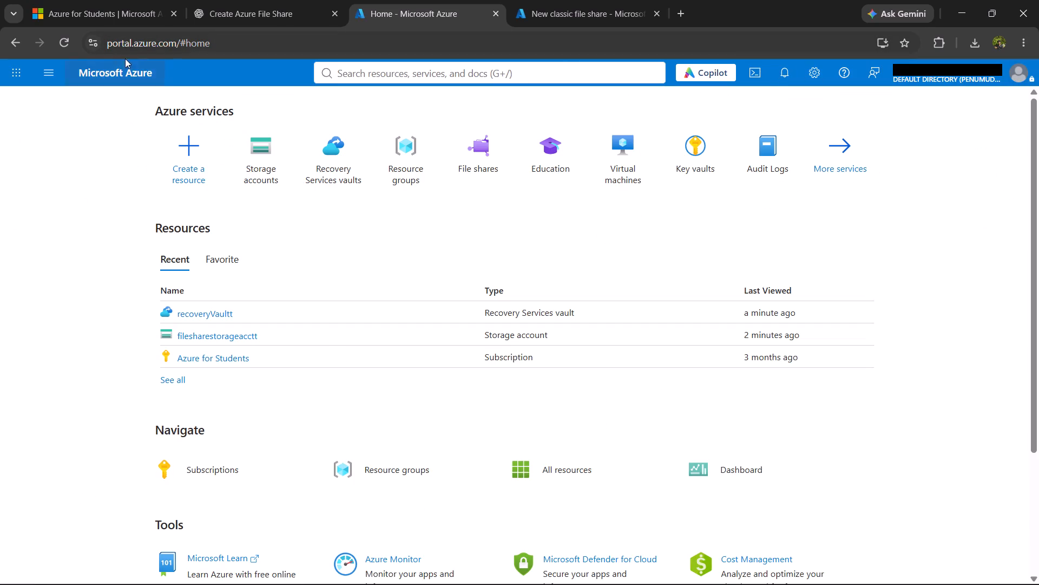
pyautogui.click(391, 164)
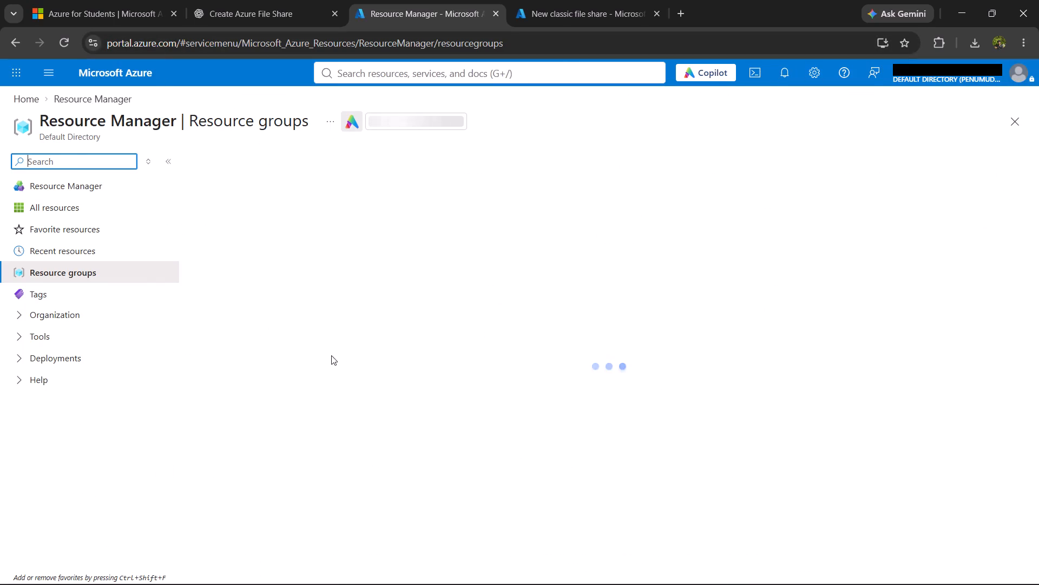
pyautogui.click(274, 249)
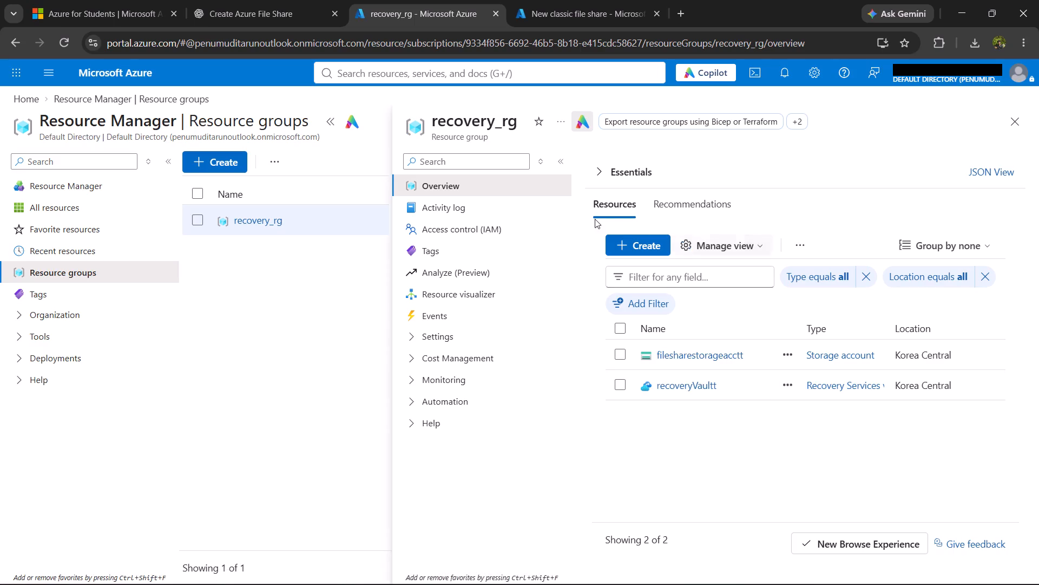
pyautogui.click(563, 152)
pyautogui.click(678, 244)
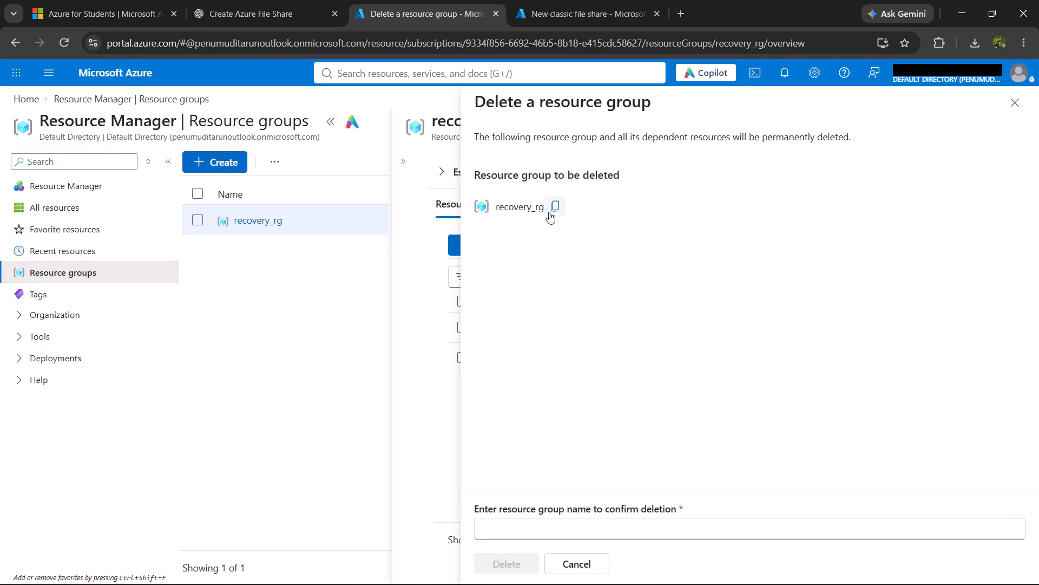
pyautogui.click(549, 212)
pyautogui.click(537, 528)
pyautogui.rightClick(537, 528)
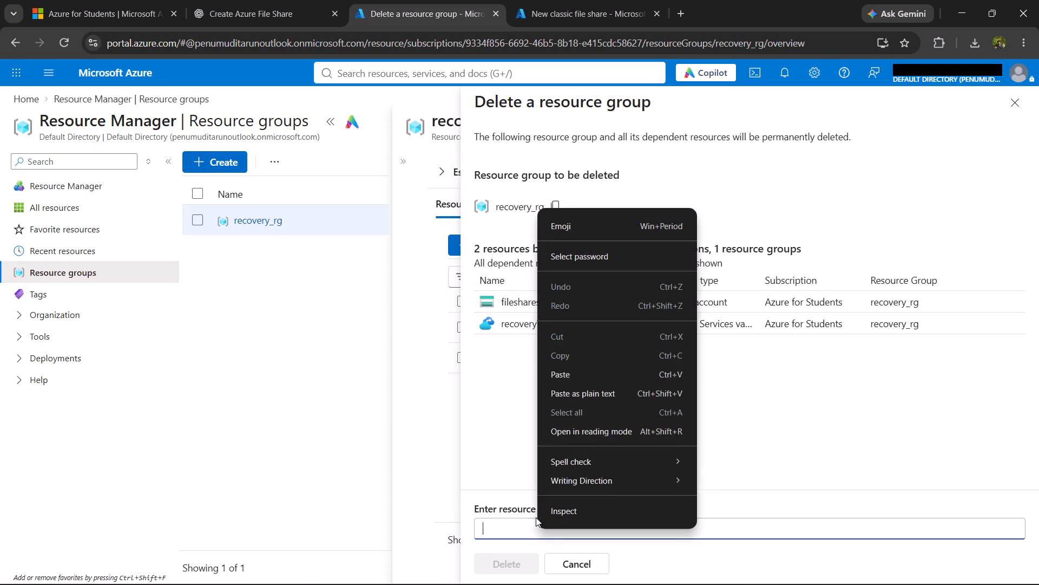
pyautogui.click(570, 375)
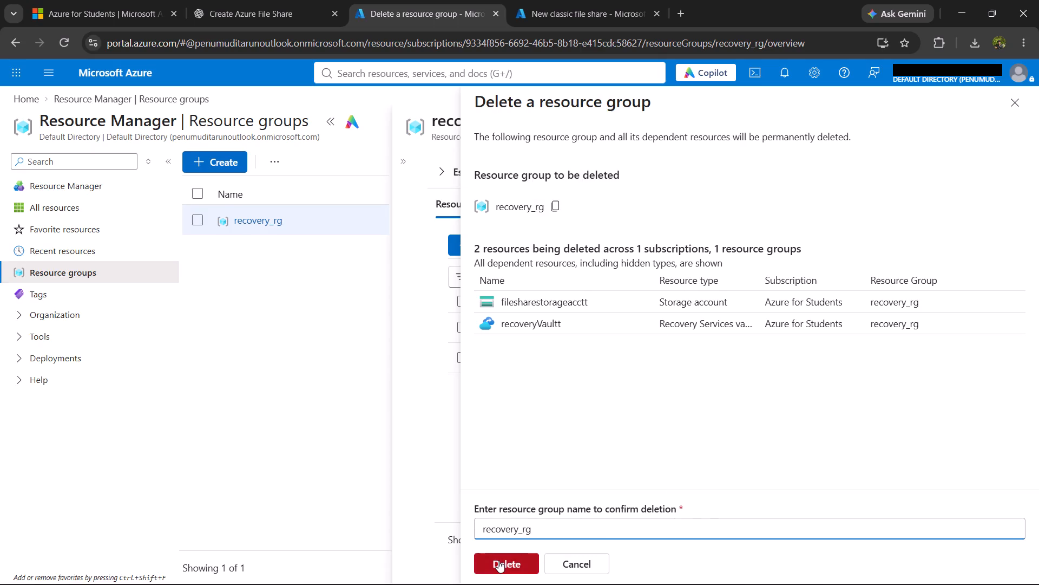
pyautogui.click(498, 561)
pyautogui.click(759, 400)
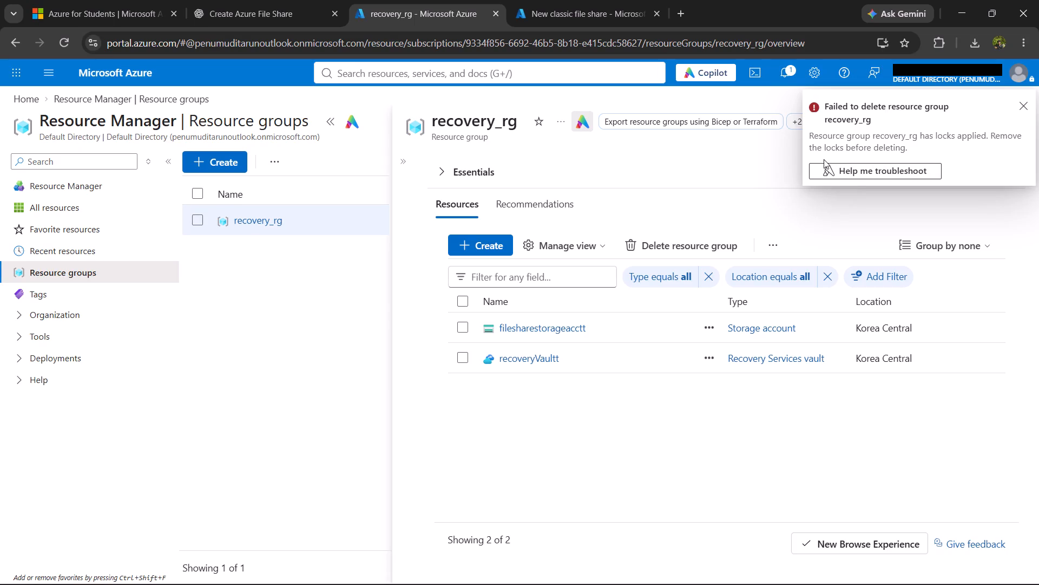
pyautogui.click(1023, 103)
pyautogui.click(314, 0)
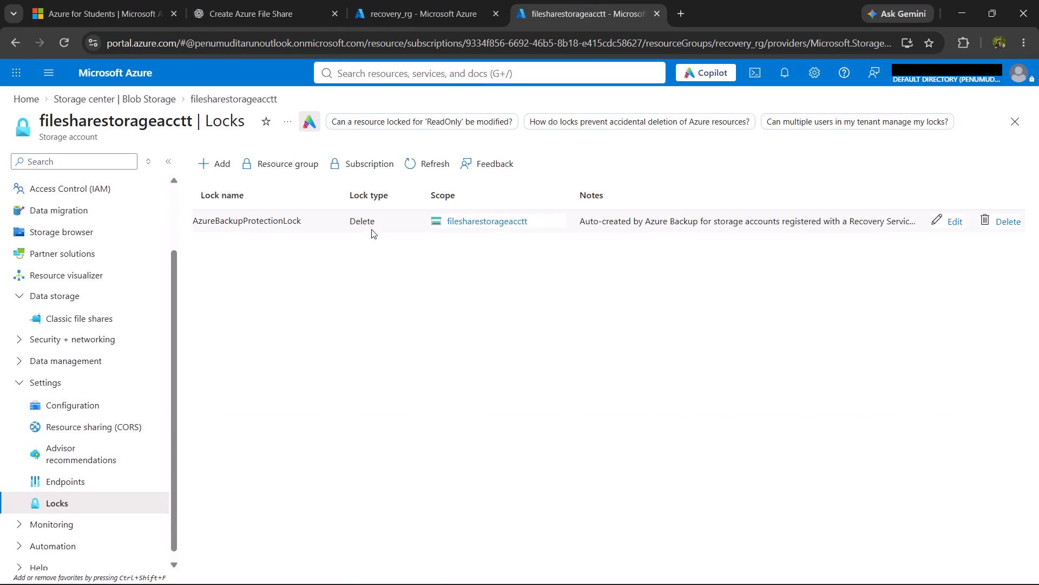
pyautogui.click(1006, 216)
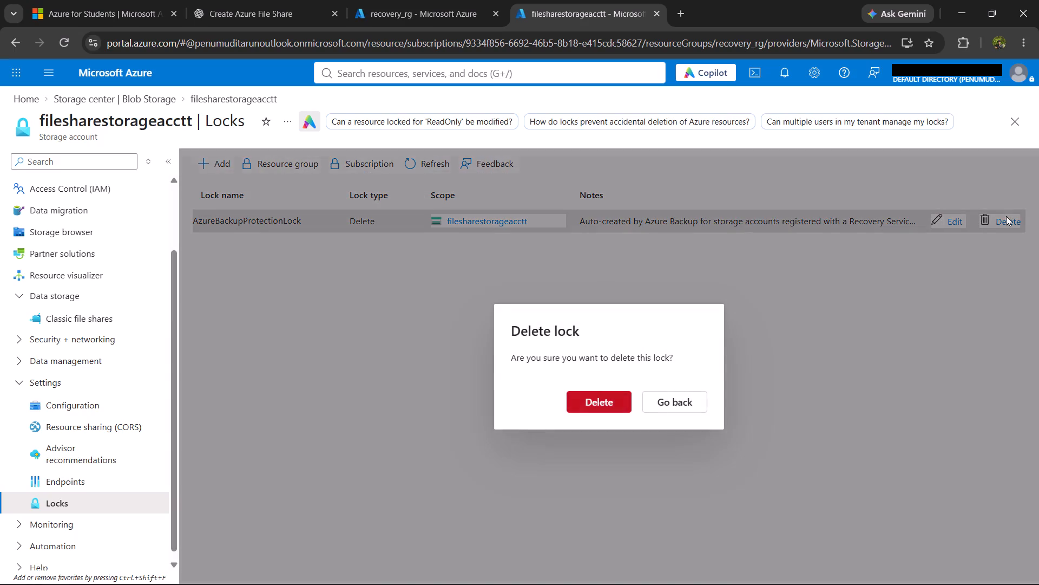
pyautogui.click(604, 395)
# Return to filesharestorageacctt's overview and open its list of classic file shares.
pyautogui.scroll(2, 86, 388)
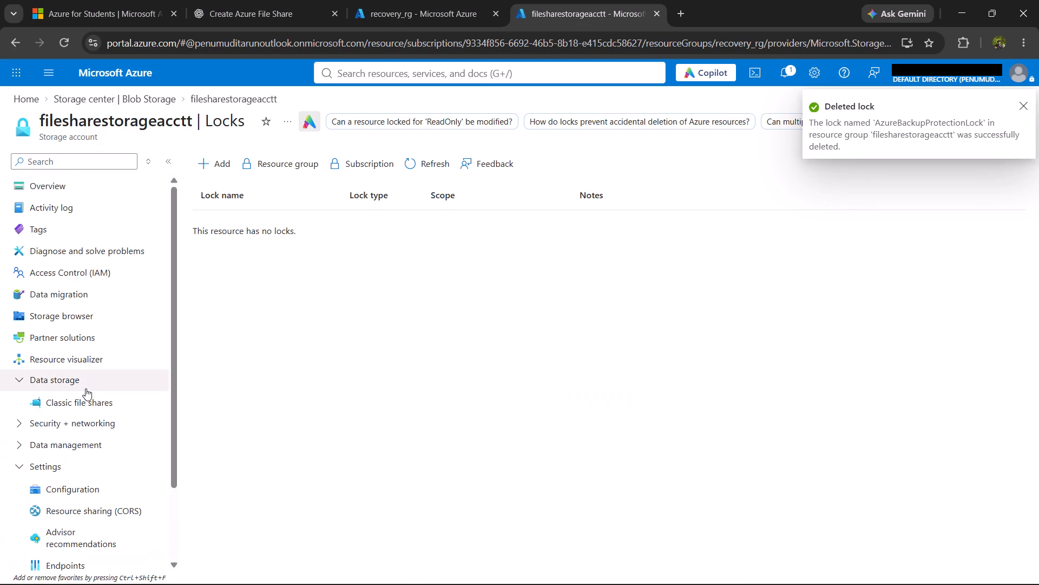
pyautogui.scroll(2, 86, 388)
pyautogui.click(71, 189)
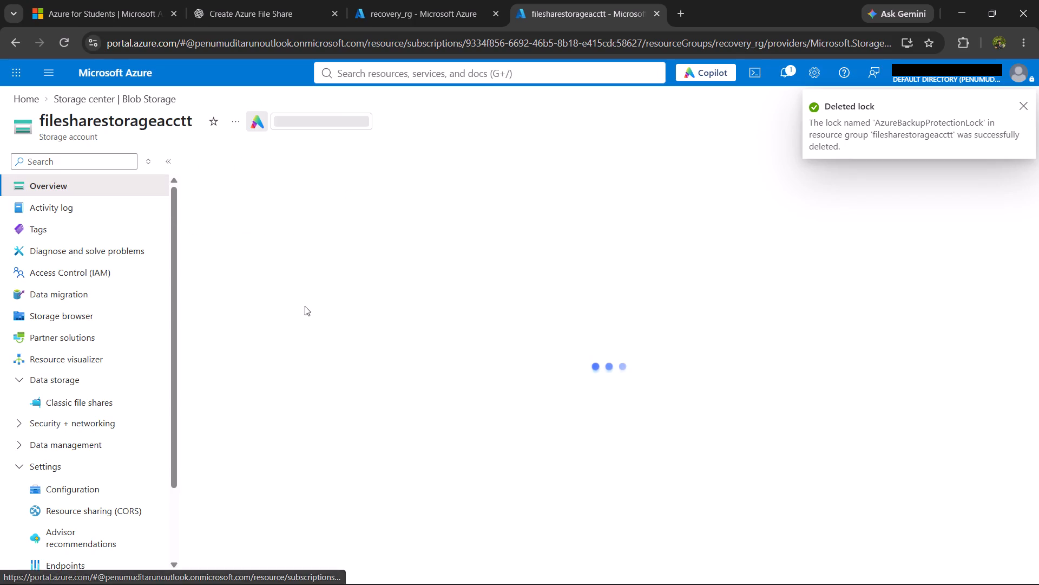
pyautogui.scroll(-1, 62, 537)
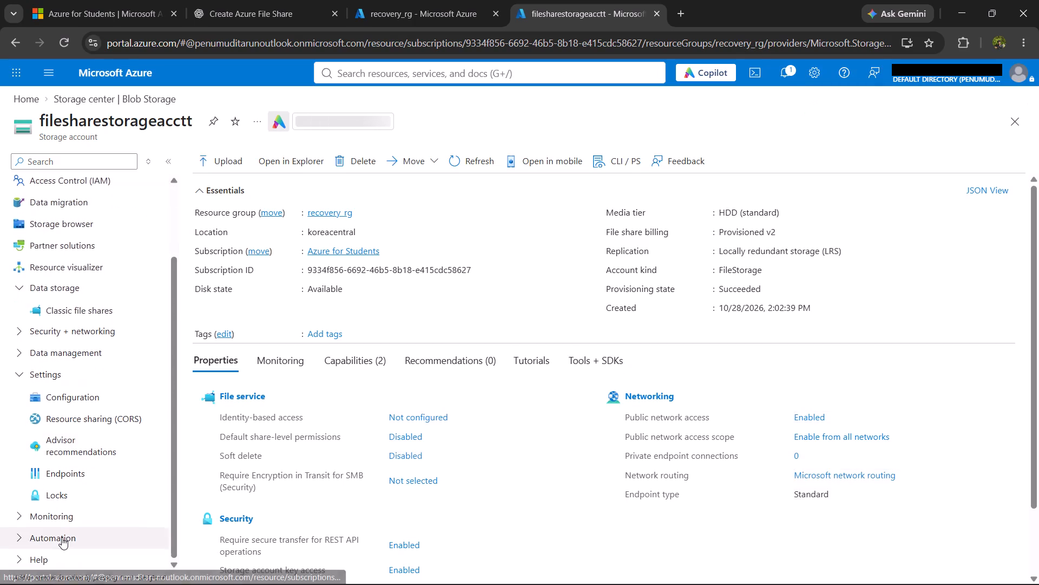
pyautogui.scroll(1, 78, 372)
pyautogui.click(67, 400)
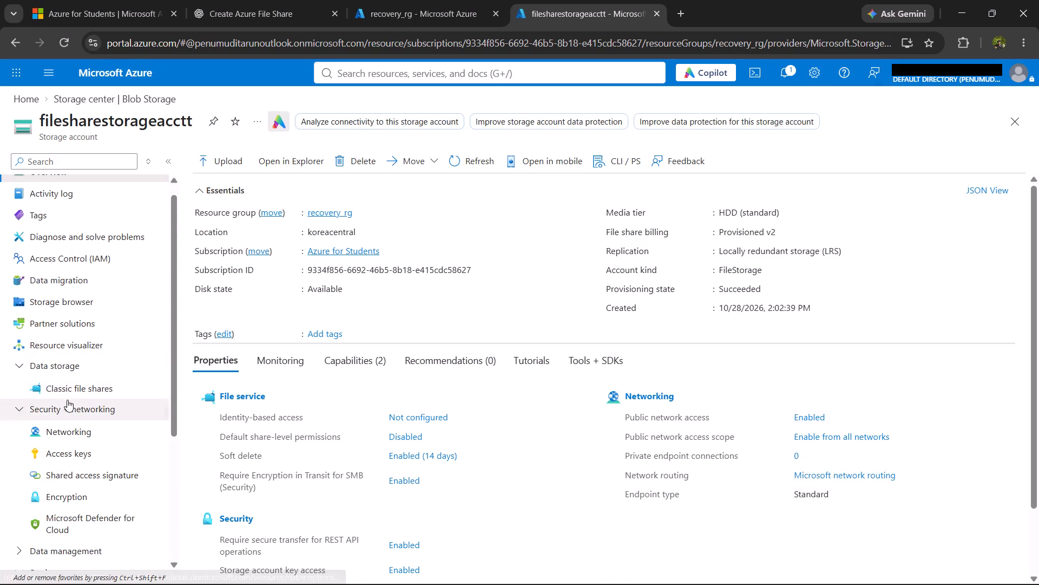
pyautogui.click(82, 381)
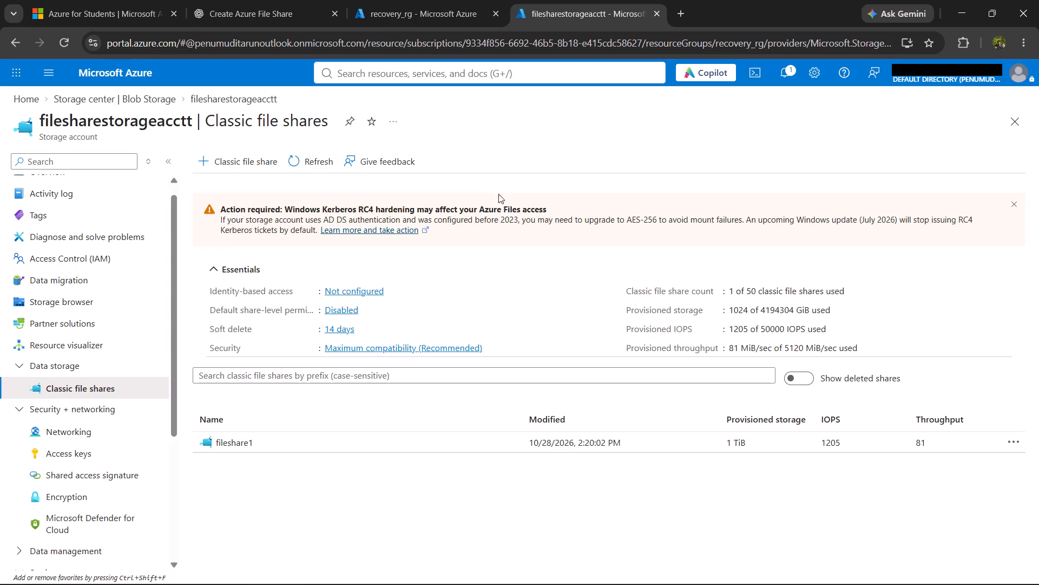
# Delete the fileshare1 share, opting to remove protected (leased) snapshots and entering fileshare1 as confirmation.
pyautogui.click(298, 445)
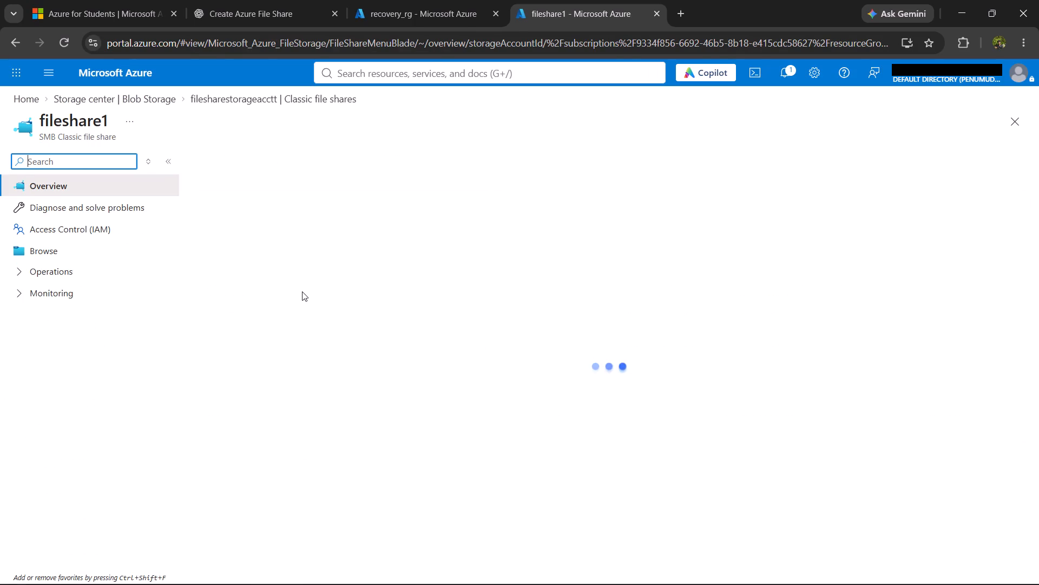
pyautogui.click(481, 153)
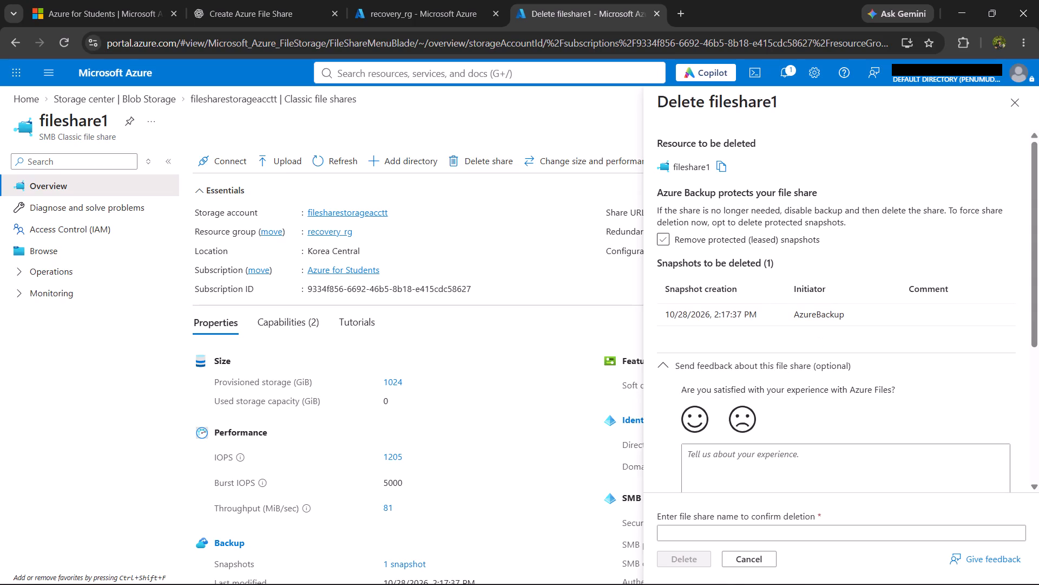
pyautogui.click(719, 171)
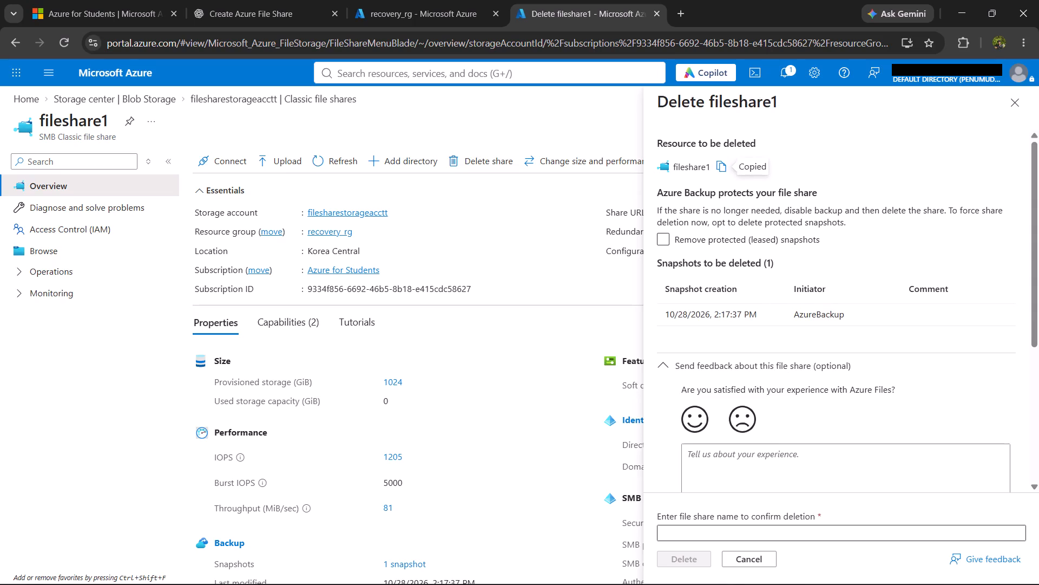
pyautogui.click(699, 537)
pyautogui.rightClick(699, 537)
pyautogui.click(733, 383)
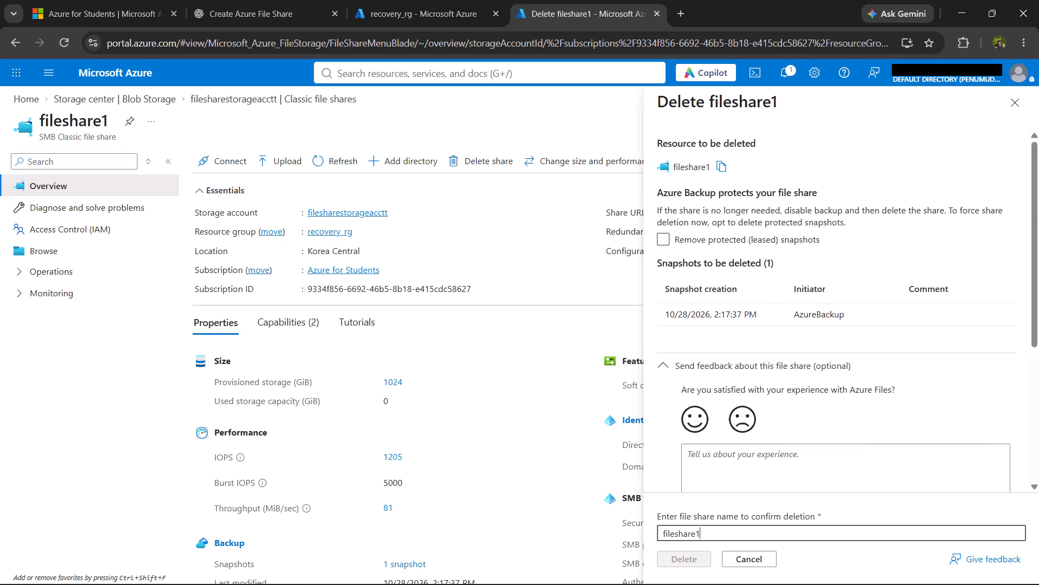
pyautogui.click(682, 558)
pyautogui.scroll(-1, 735, 402)
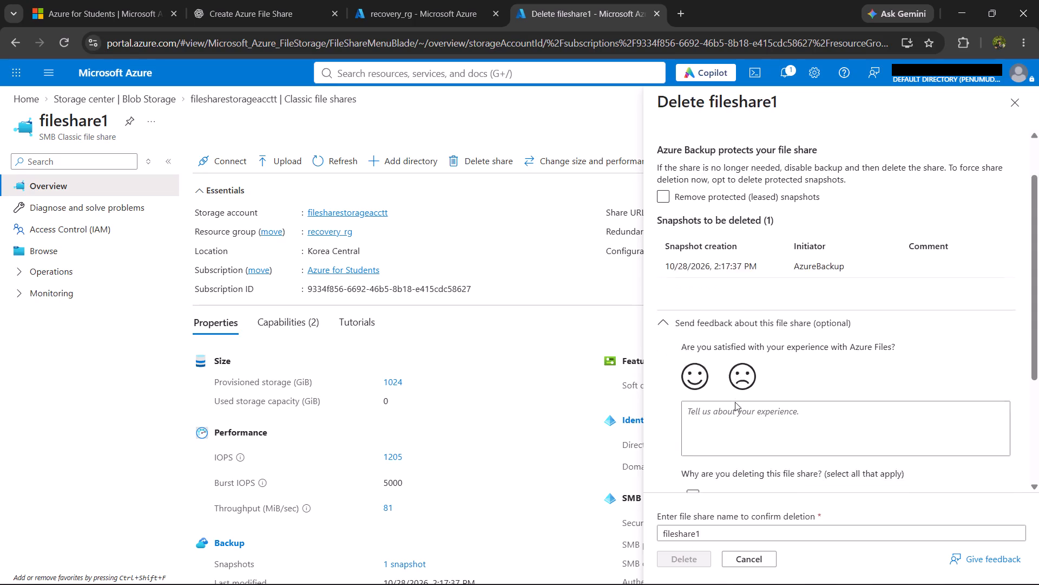
pyautogui.scroll(-2, 735, 402)
pyautogui.scroll(1, 701, 446)
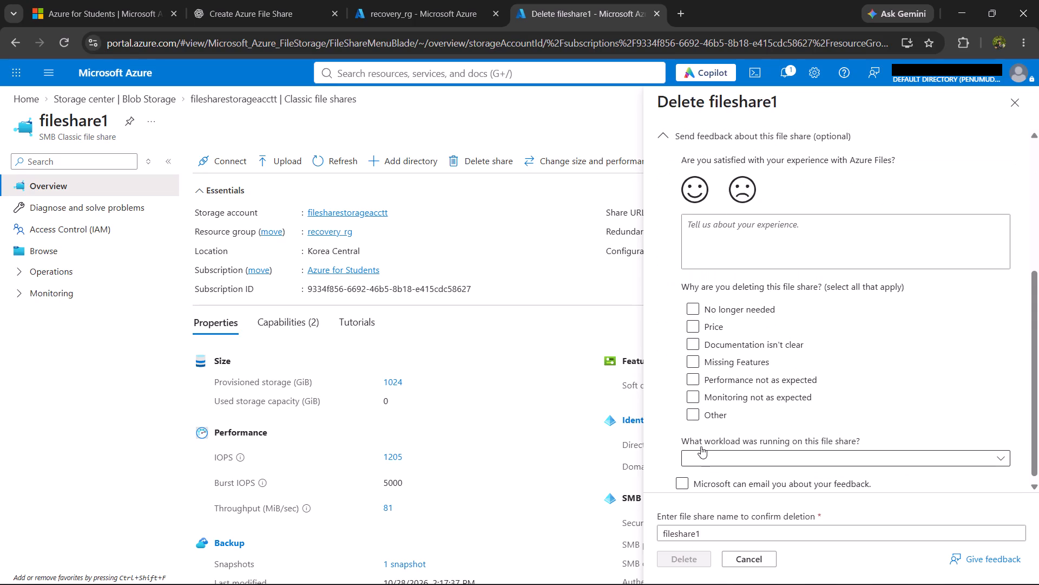
pyautogui.scroll(1, 701, 446)
pyautogui.scroll(3, 712, 386)
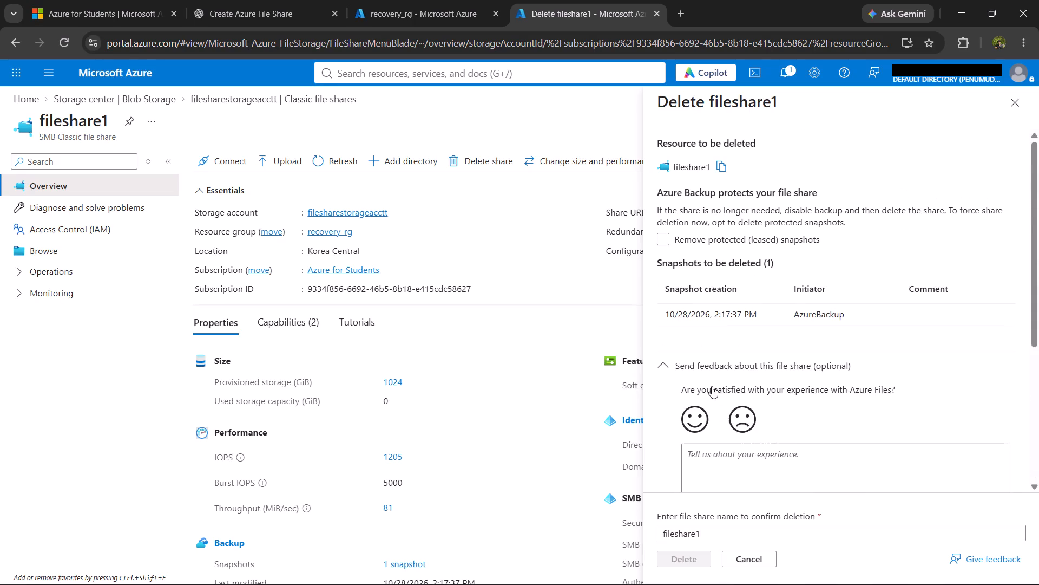
pyautogui.click(667, 243)
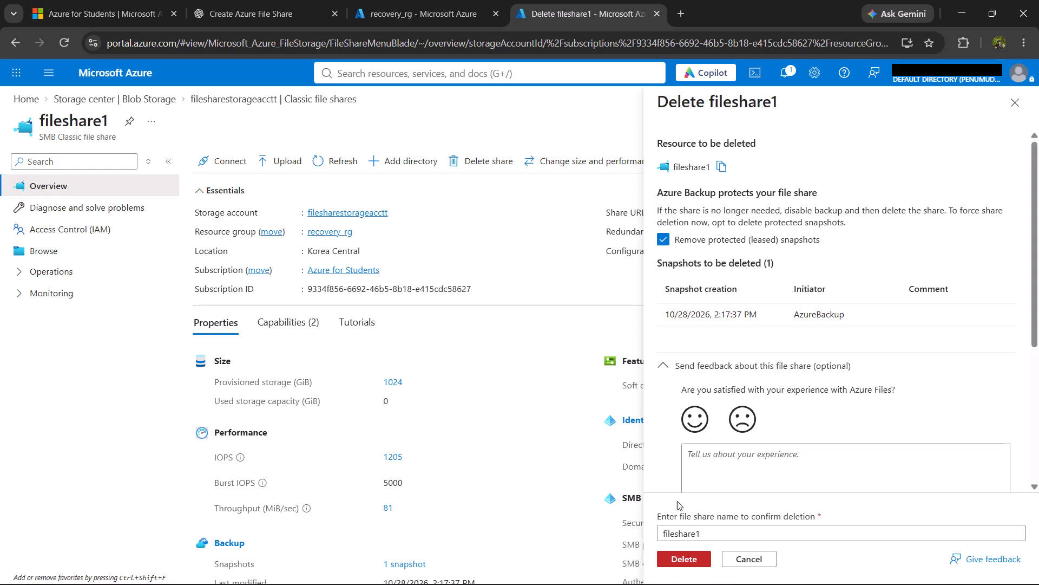
pyautogui.click(674, 560)
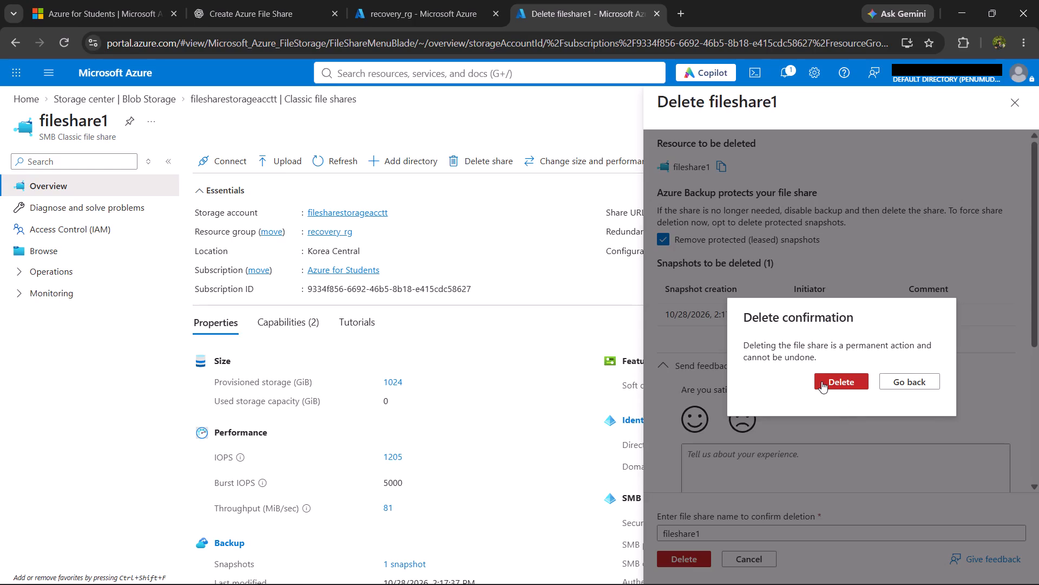
pyautogui.click(821, 381)
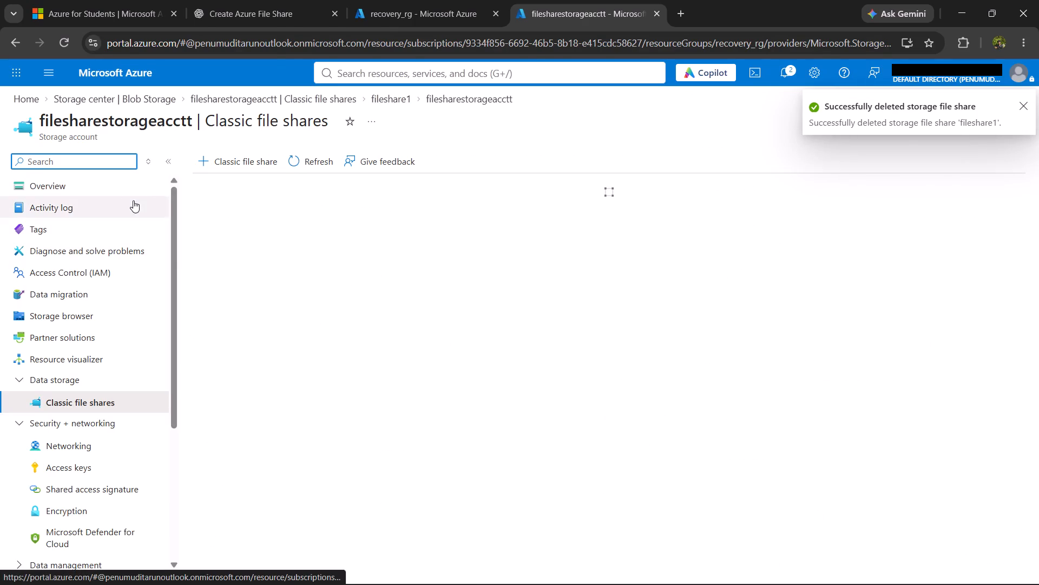
# Delete the filesharestorageacctt storage account from its overview, entering filesharestorageacctt as confirmation.
pyautogui.click(88, 190)
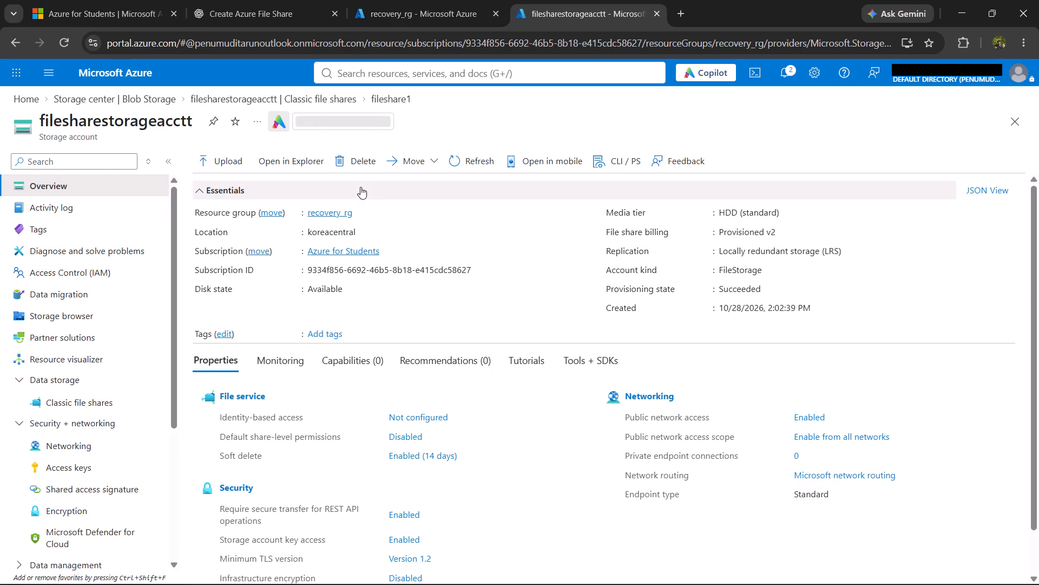
pyautogui.click(347, 170)
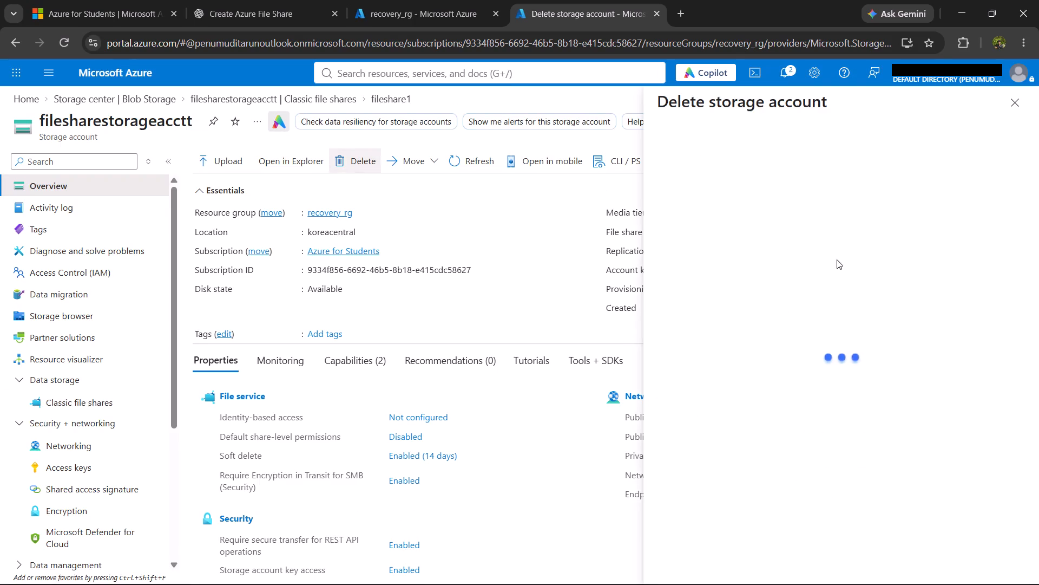
pyautogui.click(763, 196)
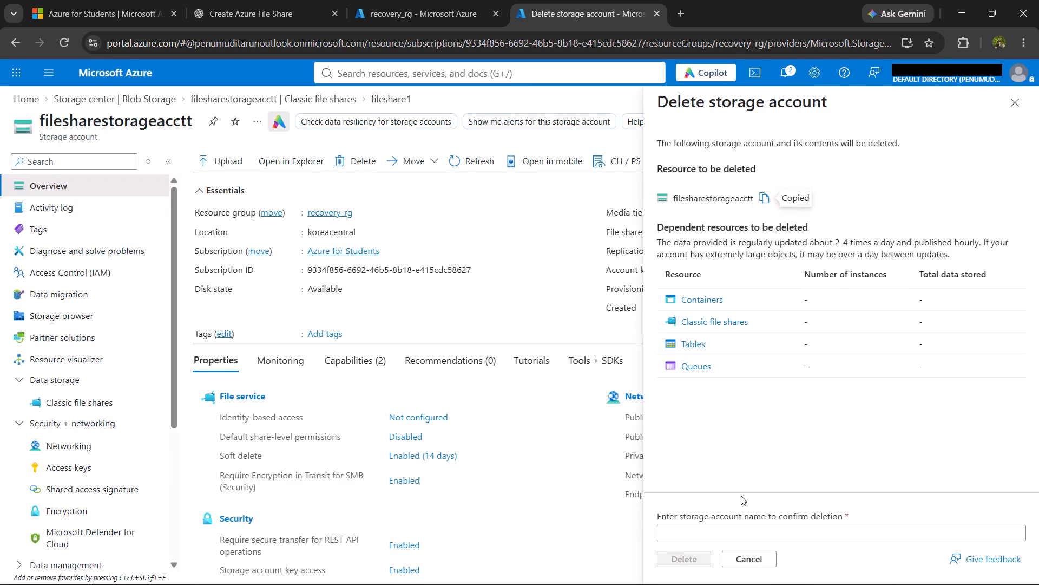
pyautogui.click(724, 524)
pyautogui.click(717, 530)
pyautogui.hotkey('ctrl', 'v')
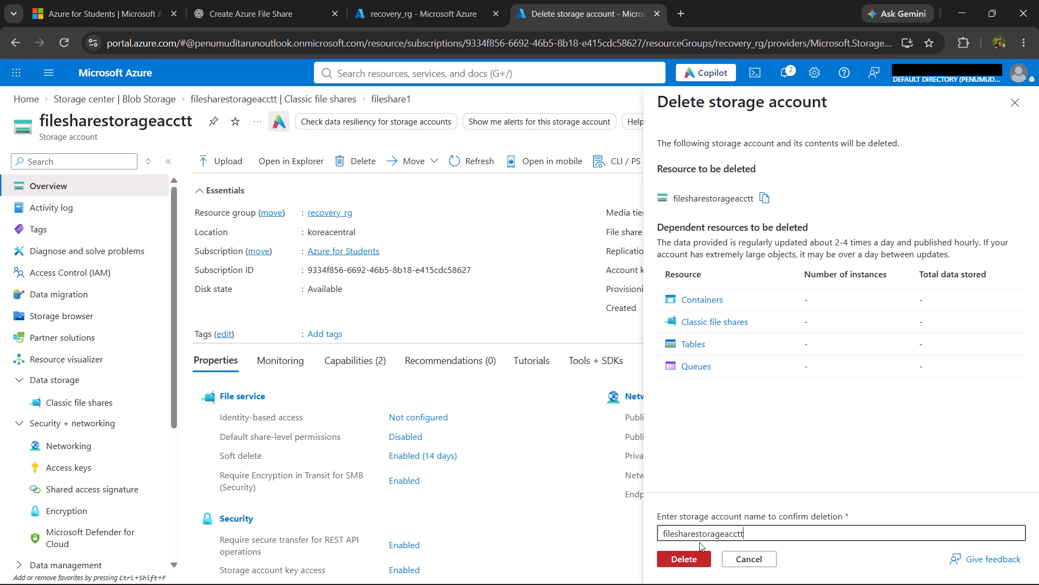
pyautogui.click(687, 549)
pyautogui.click(683, 554)
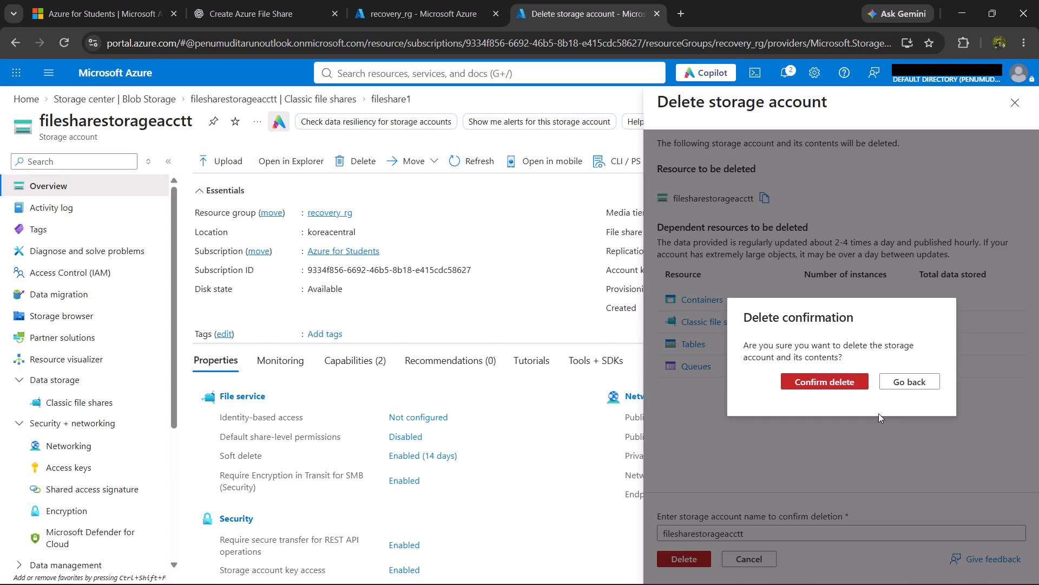
pyautogui.click(832, 368)
pyautogui.click(824, 381)
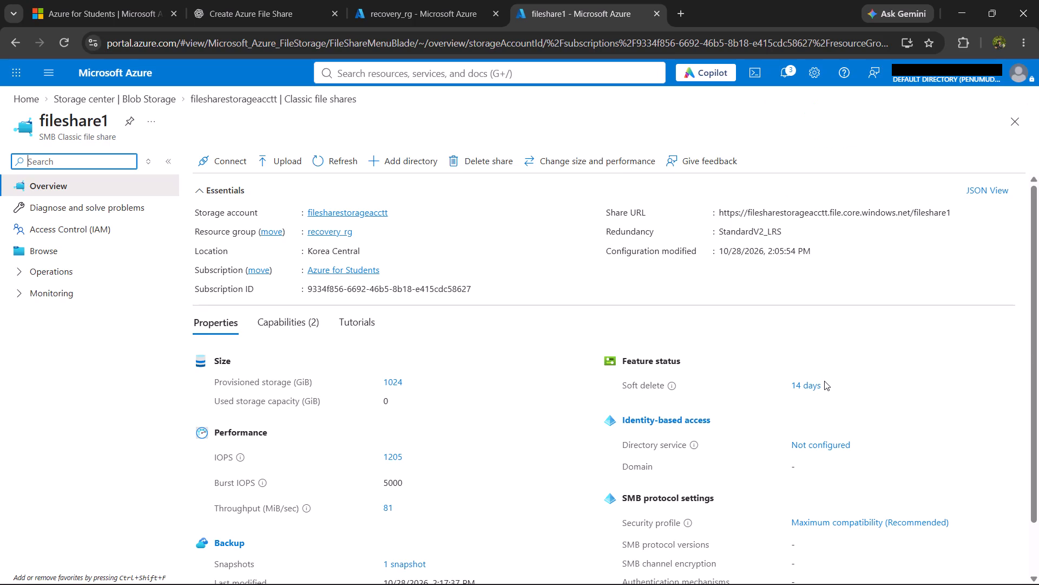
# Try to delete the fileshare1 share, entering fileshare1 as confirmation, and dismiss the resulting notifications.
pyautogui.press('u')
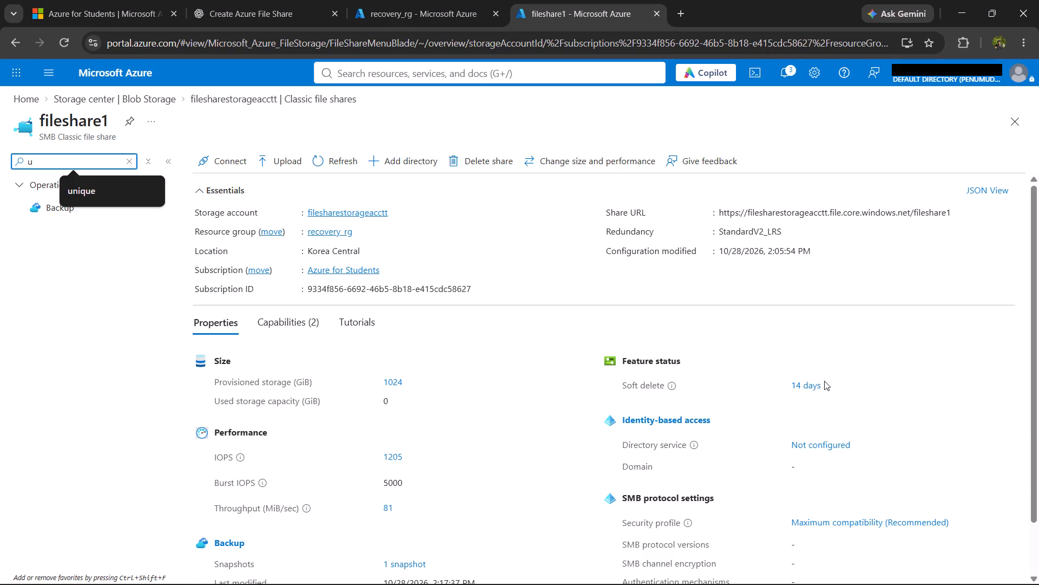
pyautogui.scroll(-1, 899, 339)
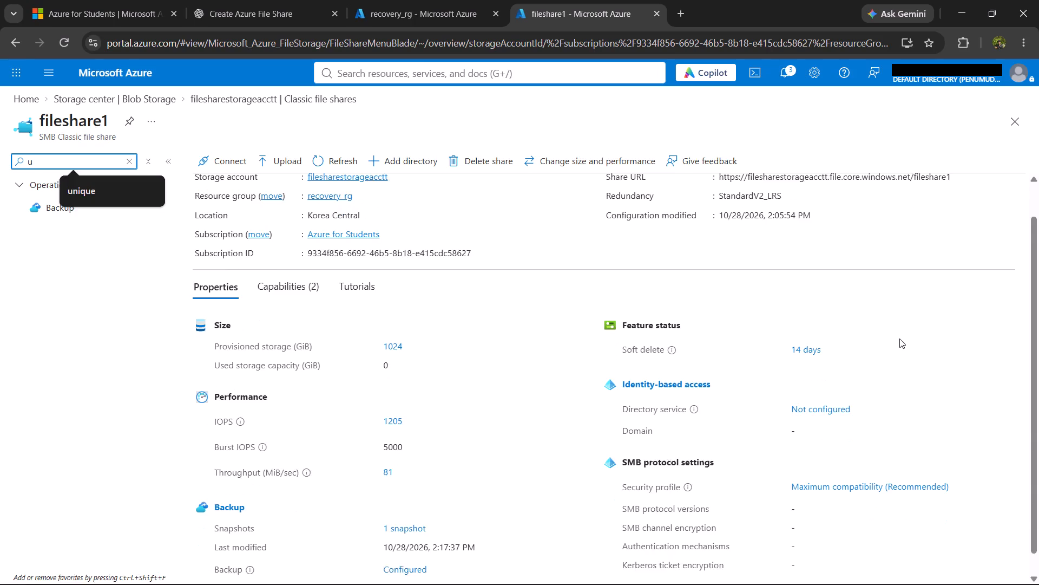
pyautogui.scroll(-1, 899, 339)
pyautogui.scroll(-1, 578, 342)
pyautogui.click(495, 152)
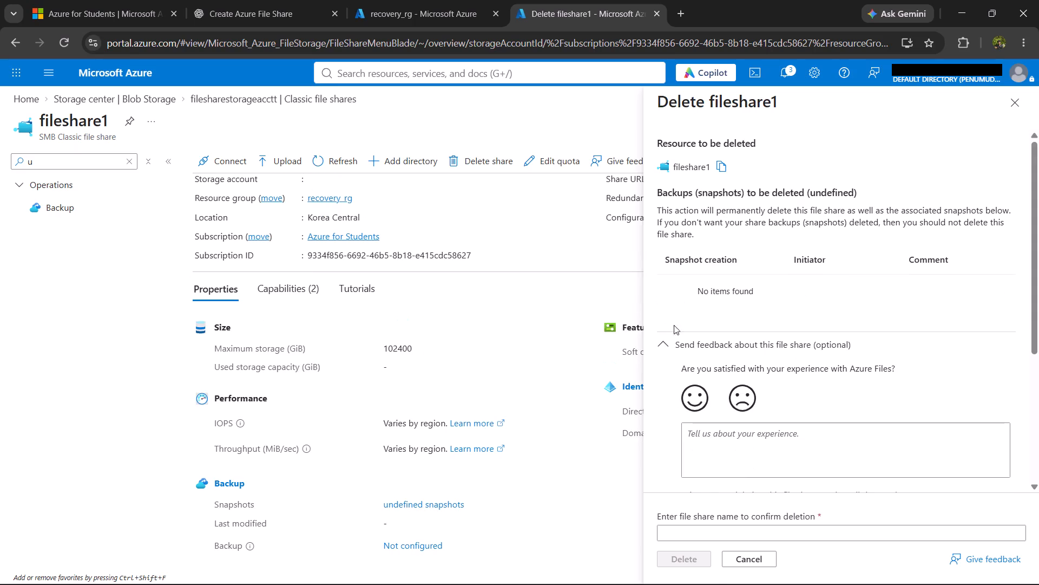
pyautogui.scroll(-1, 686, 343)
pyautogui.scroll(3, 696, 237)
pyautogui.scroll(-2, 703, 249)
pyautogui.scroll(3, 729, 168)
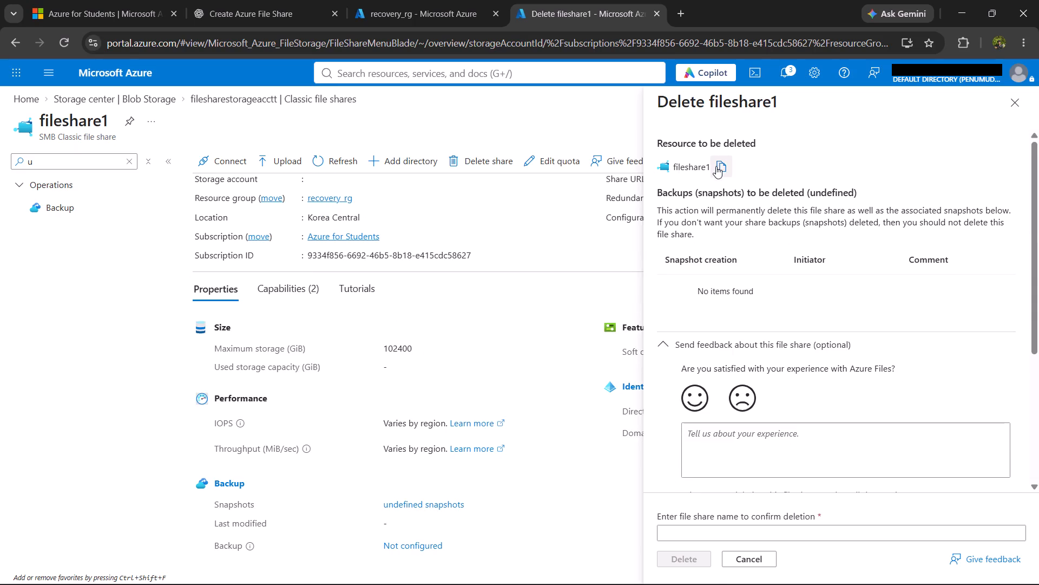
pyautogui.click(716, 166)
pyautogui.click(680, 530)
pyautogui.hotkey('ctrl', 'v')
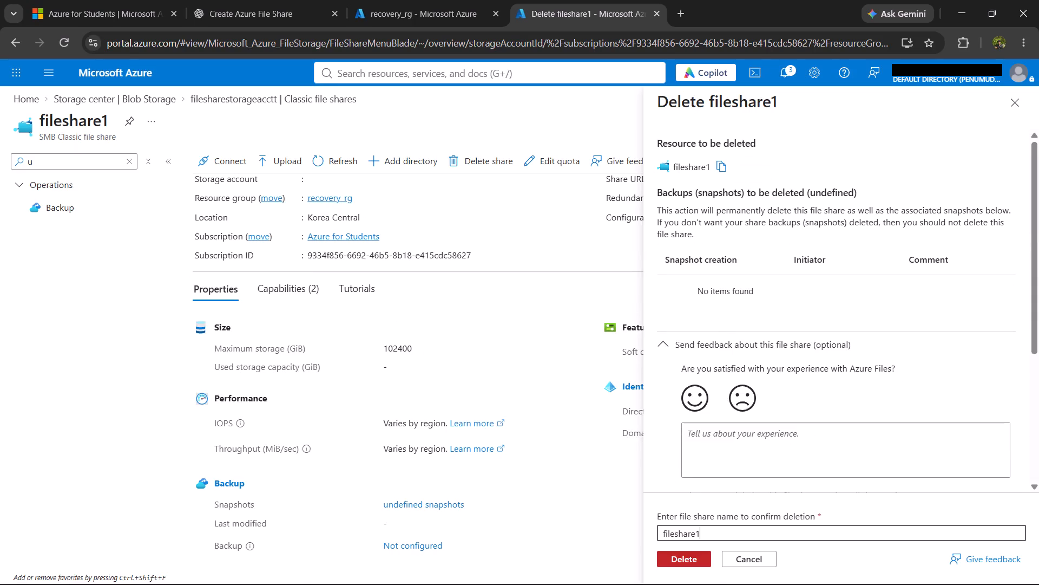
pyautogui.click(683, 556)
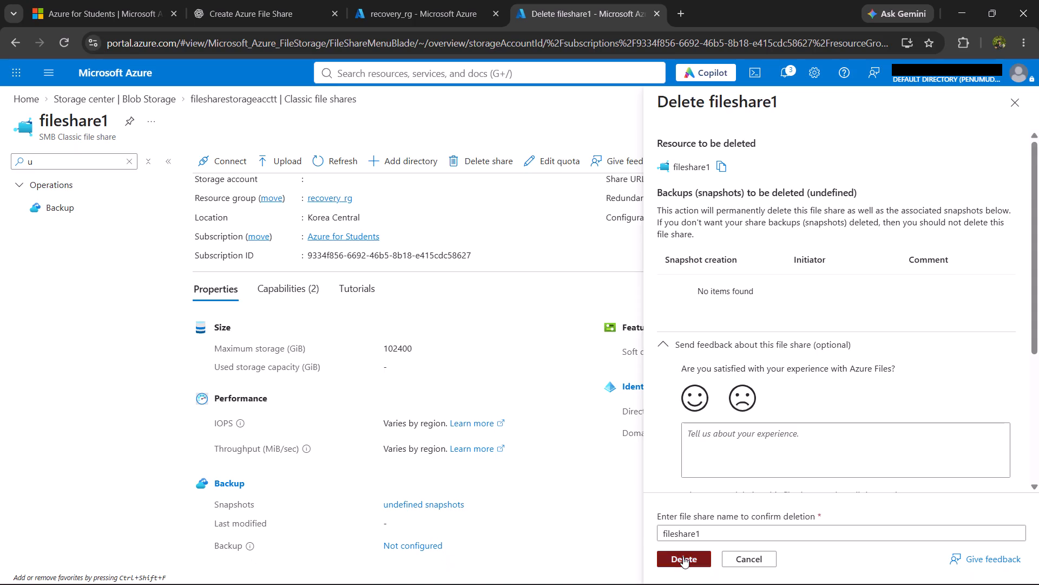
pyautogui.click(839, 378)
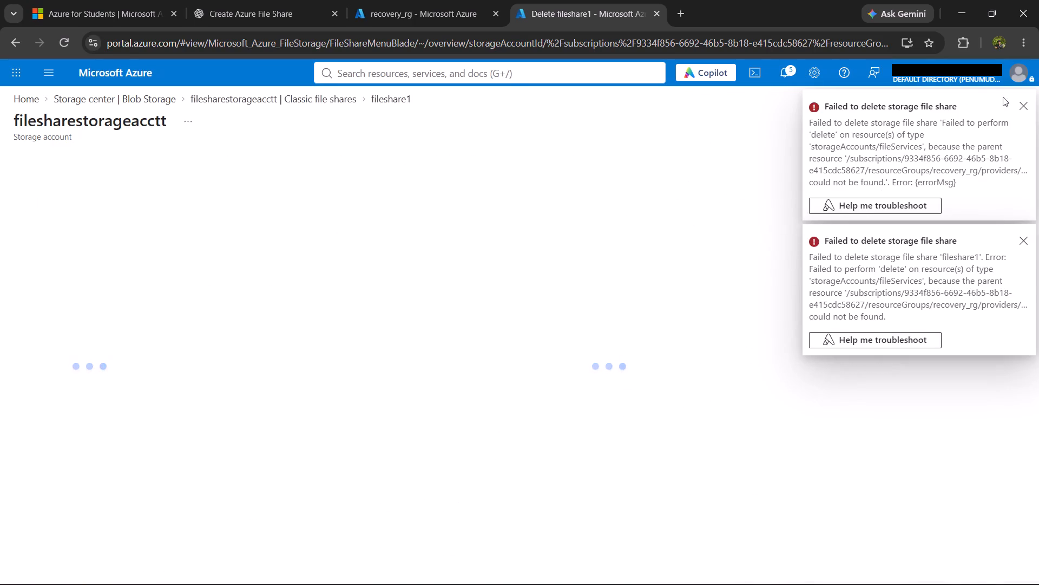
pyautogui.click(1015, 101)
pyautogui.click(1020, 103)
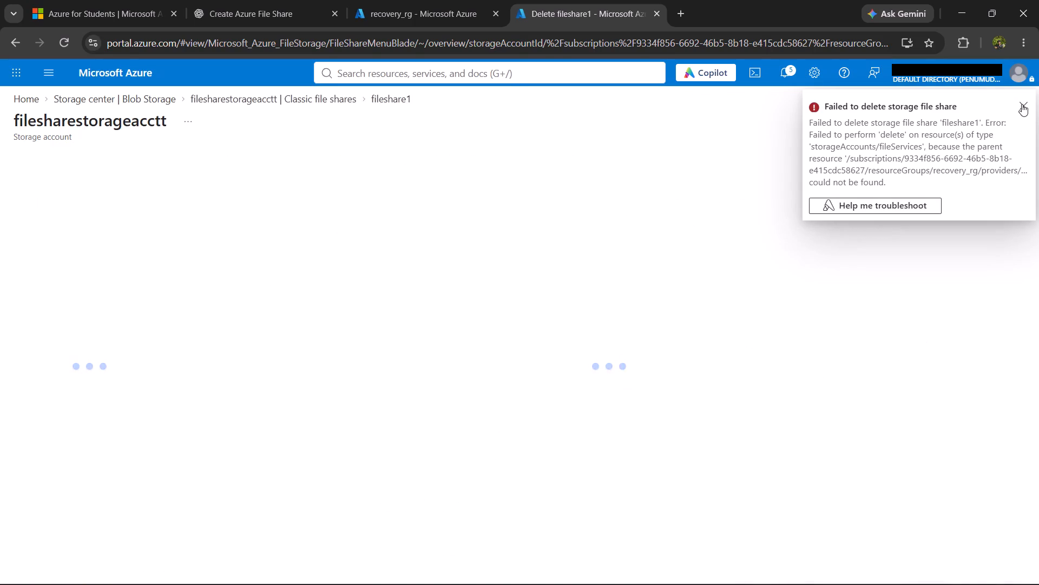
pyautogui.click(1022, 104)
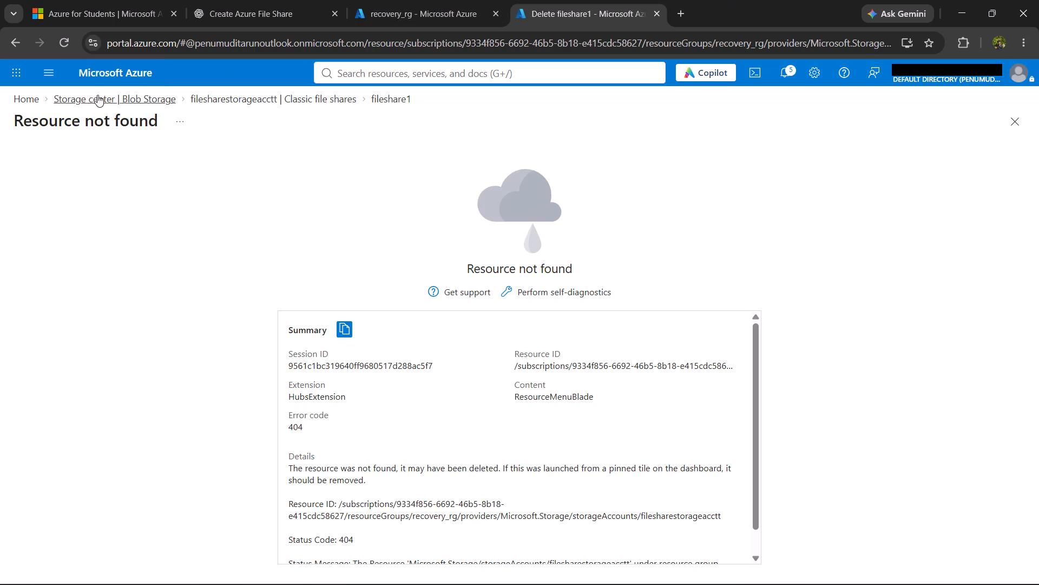
# Check whether filesharestorageacctt still exists in the storage accounts list, reloading the list from the portal home page.
pyautogui.click(89, 98)
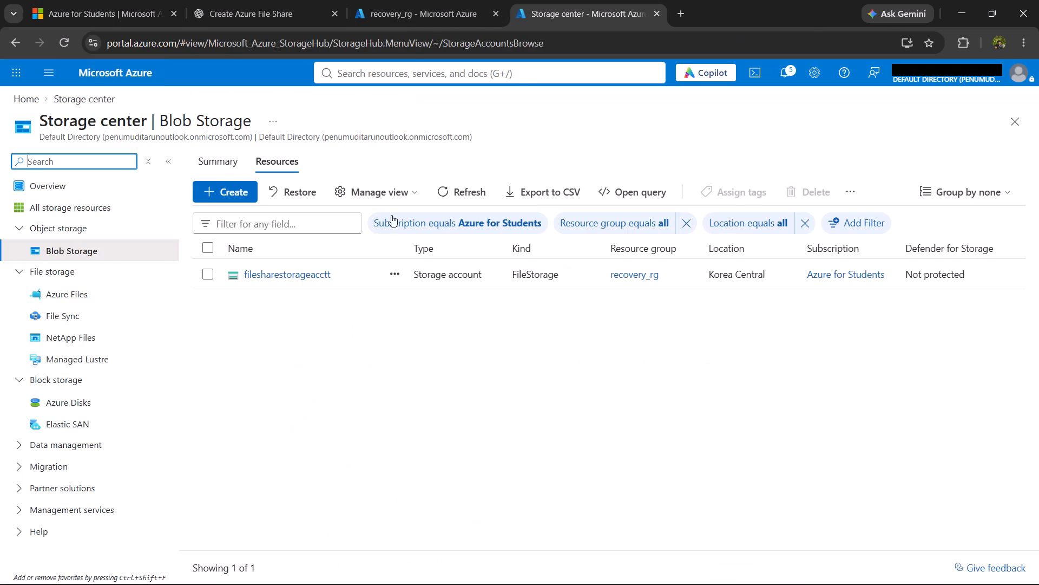
pyautogui.click(271, 276)
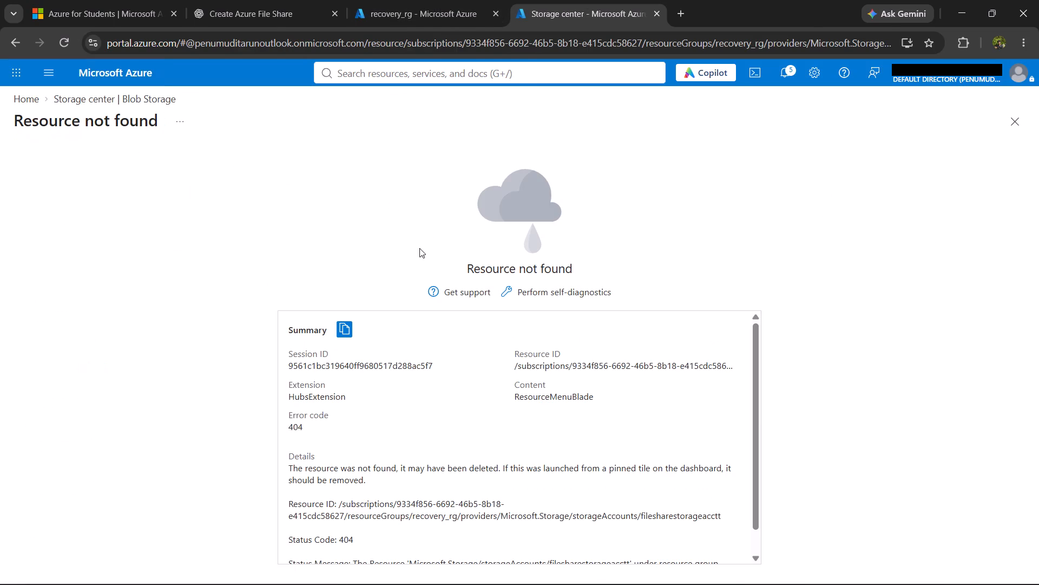
pyautogui.click(36, 102)
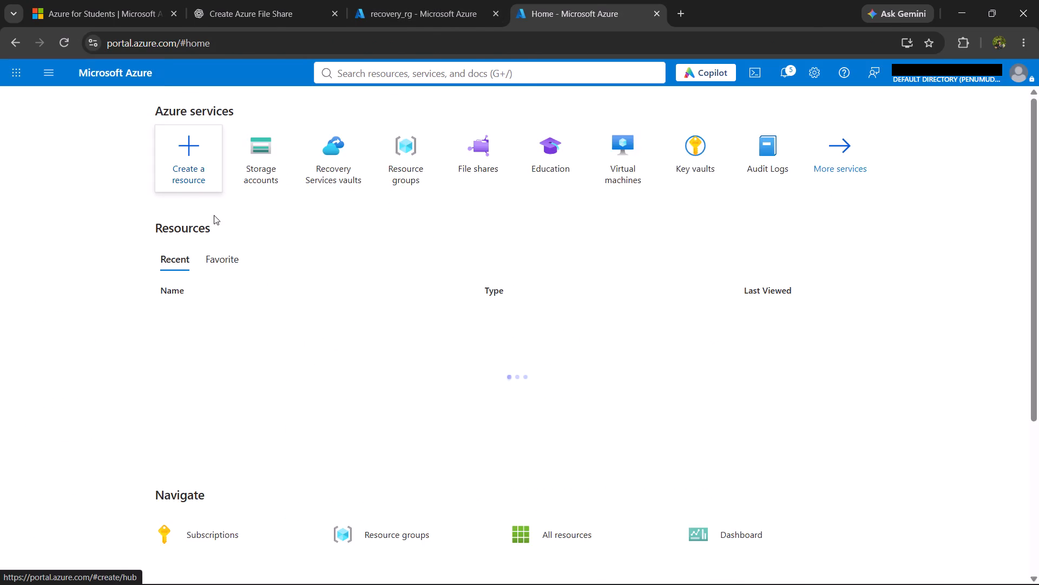
pyautogui.click(238, 165)
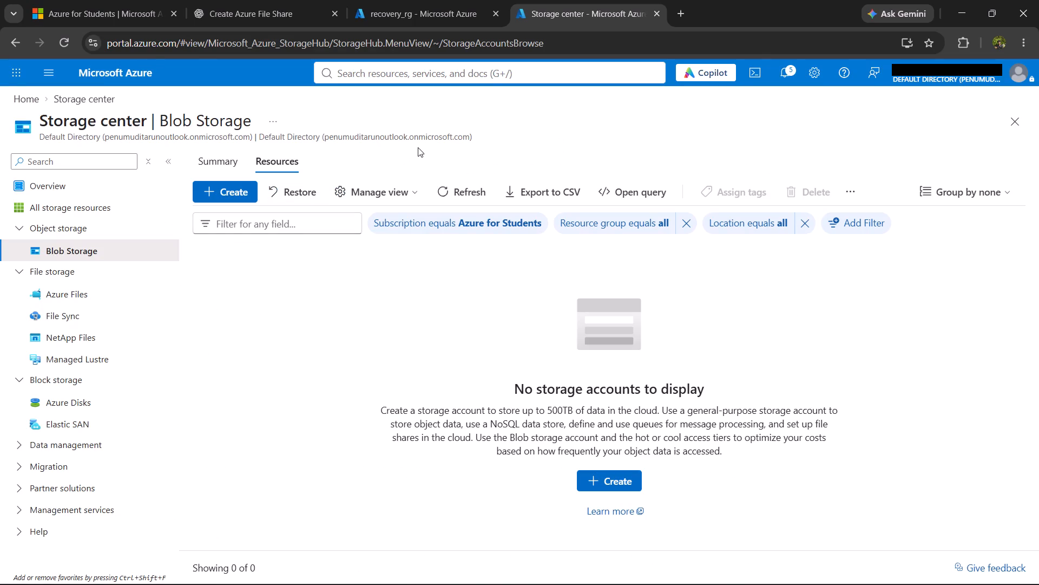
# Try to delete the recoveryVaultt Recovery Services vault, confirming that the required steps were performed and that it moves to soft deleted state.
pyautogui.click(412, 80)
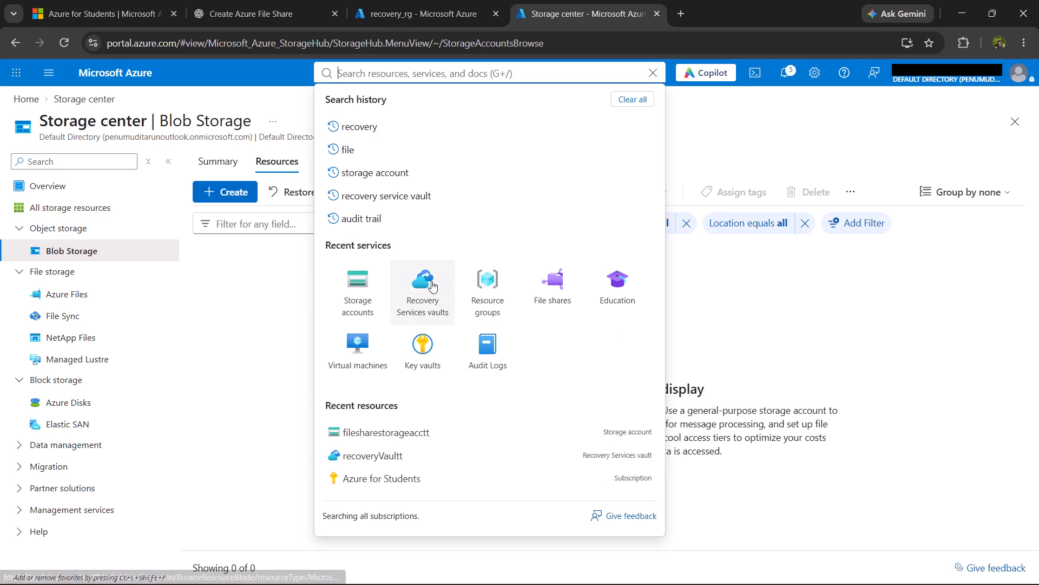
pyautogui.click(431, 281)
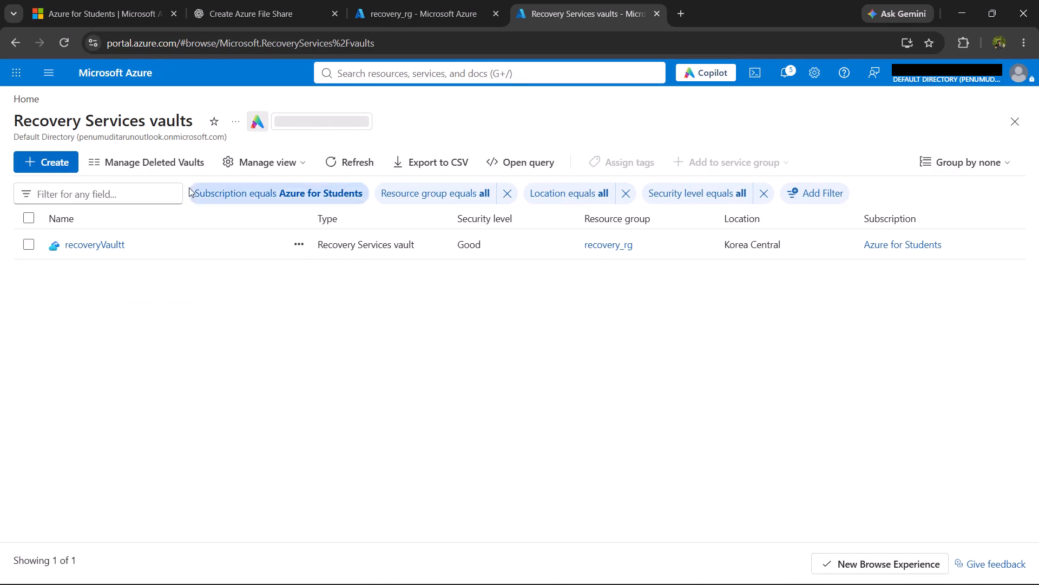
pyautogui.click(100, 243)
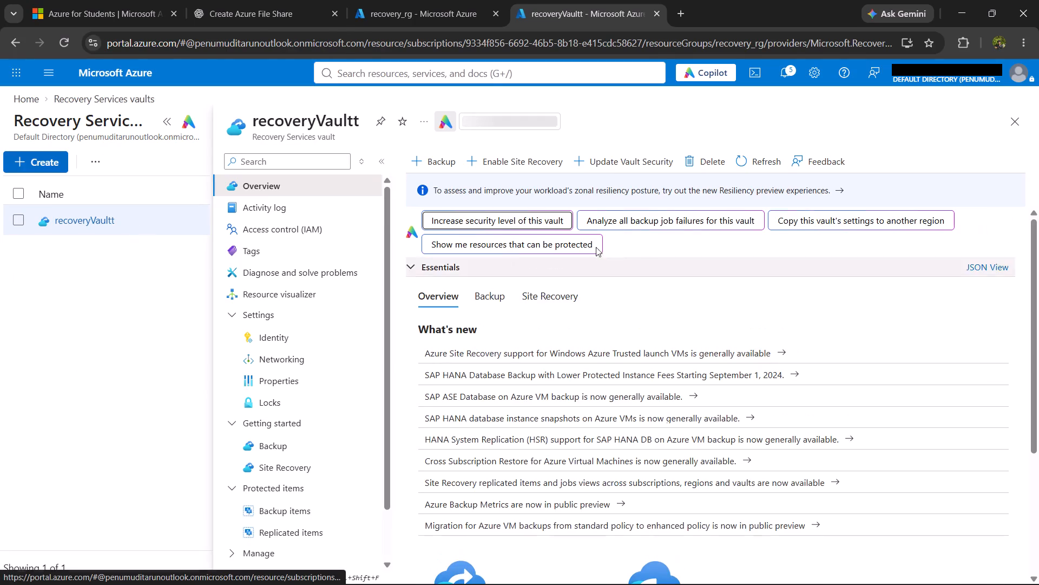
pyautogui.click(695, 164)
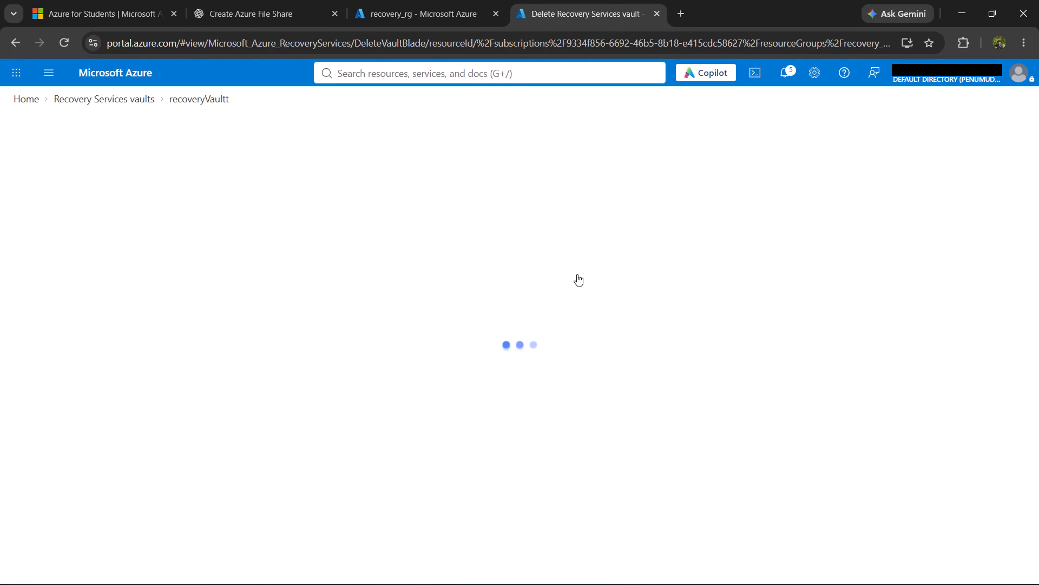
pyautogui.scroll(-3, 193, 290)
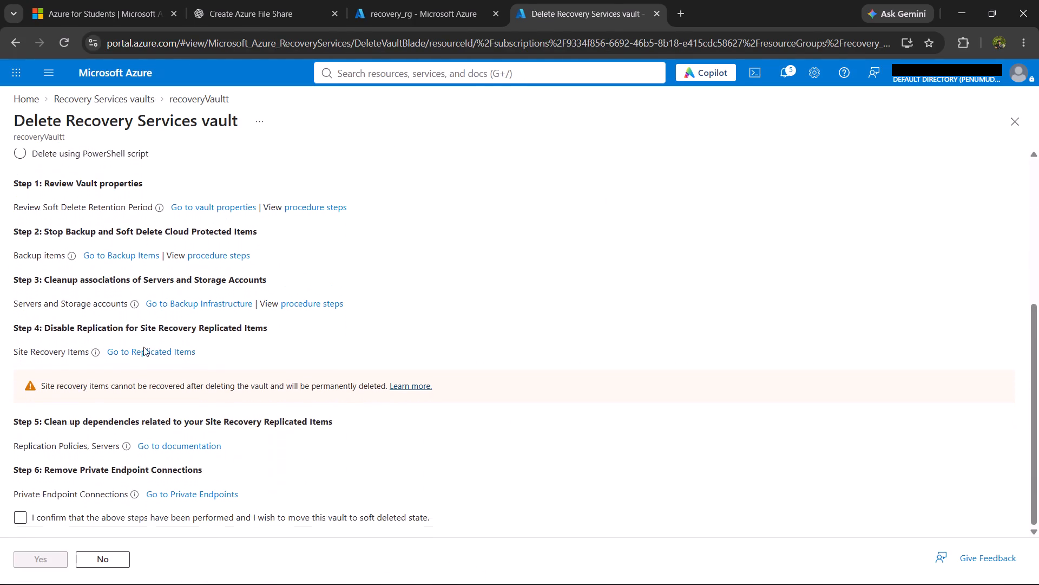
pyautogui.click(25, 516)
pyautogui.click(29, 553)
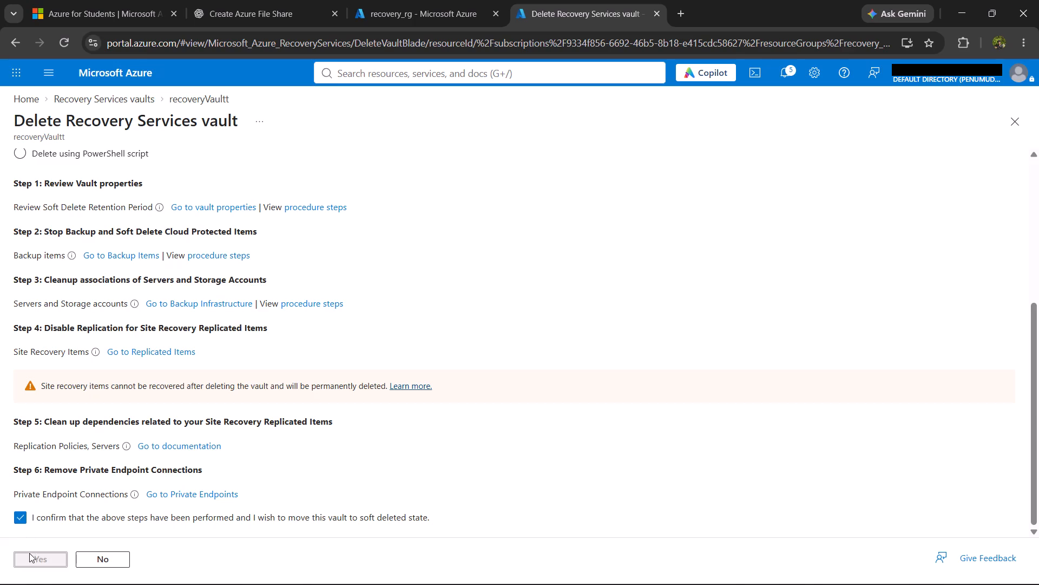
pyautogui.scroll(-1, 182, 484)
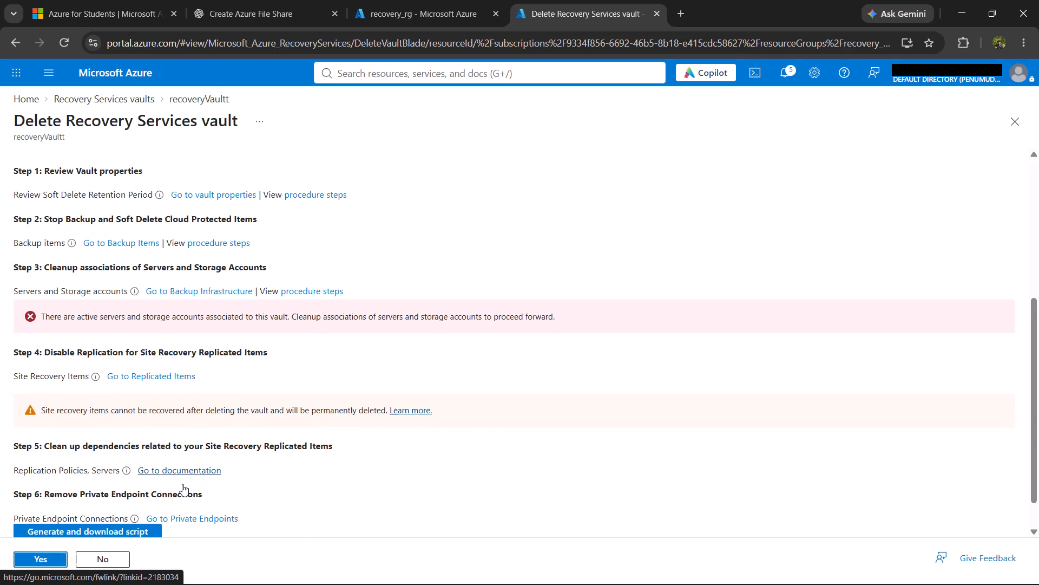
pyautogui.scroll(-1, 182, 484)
# Reopen recoveryVaultt and examine its Azure Storage (Azure Files) backup items, refreshing the list and checking the actions available for fileshare1.
pyautogui.click(392, 70)
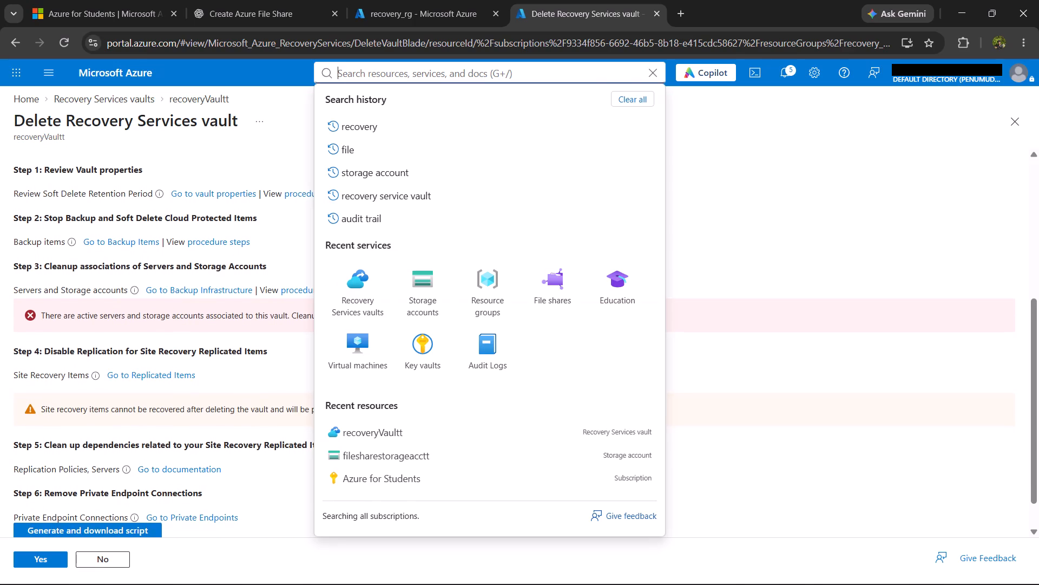
pyautogui.click(328, 307)
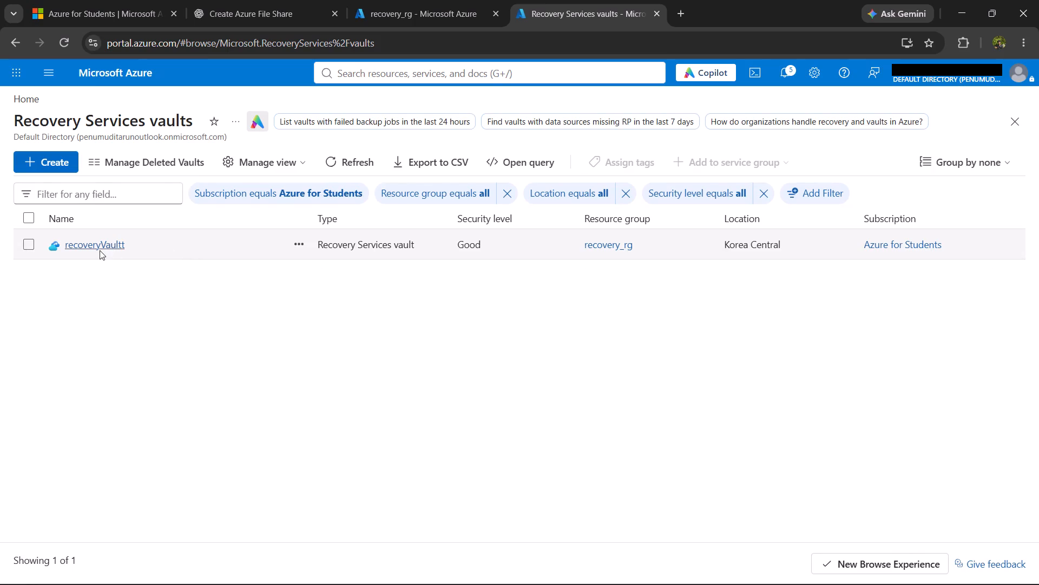
pyautogui.click(100, 250)
pyautogui.click(98, 248)
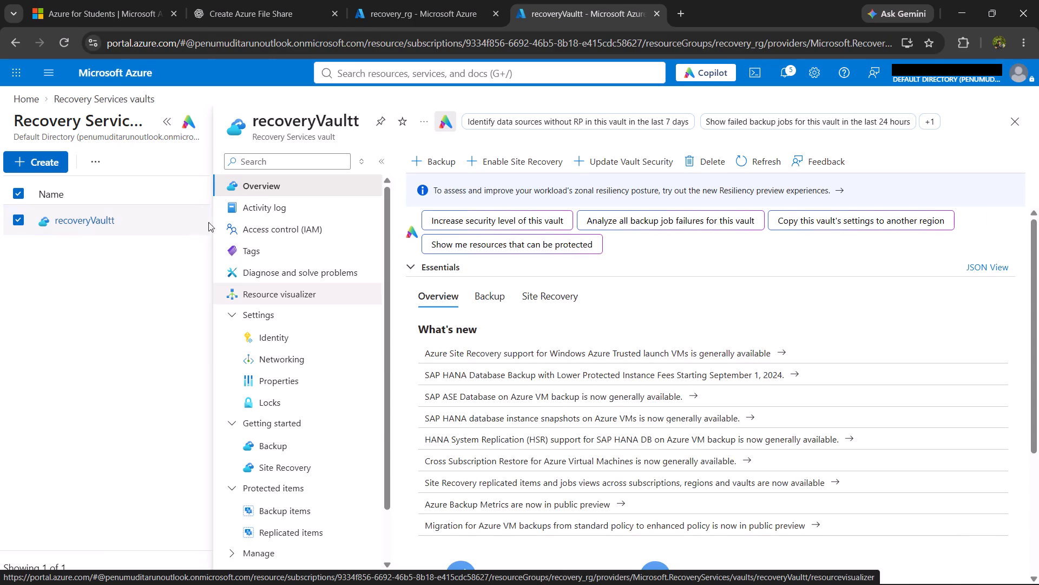
pyautogui.scroll(-1, 374, 423)
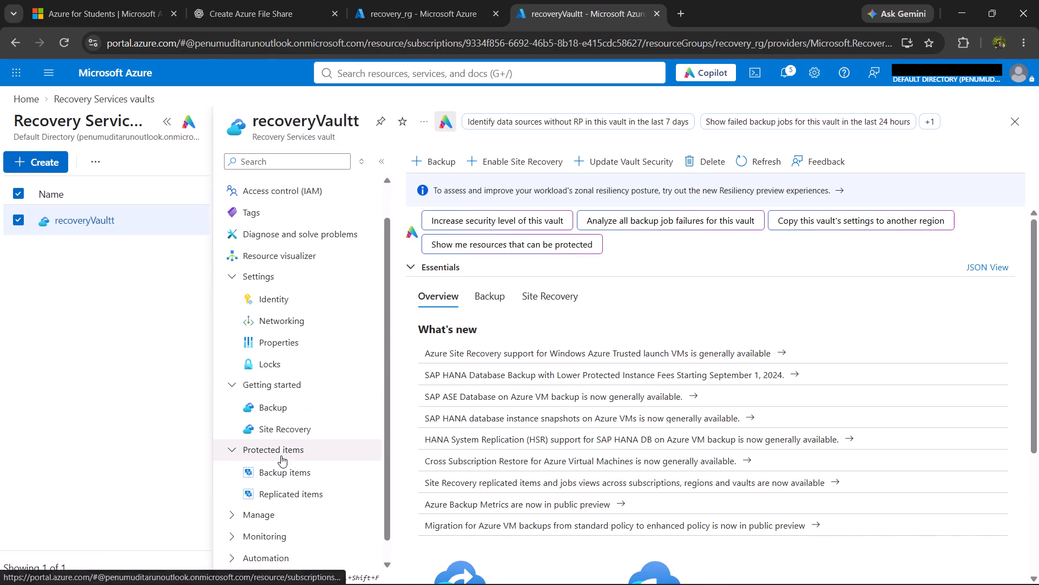
pyautogui.click(290, 476)
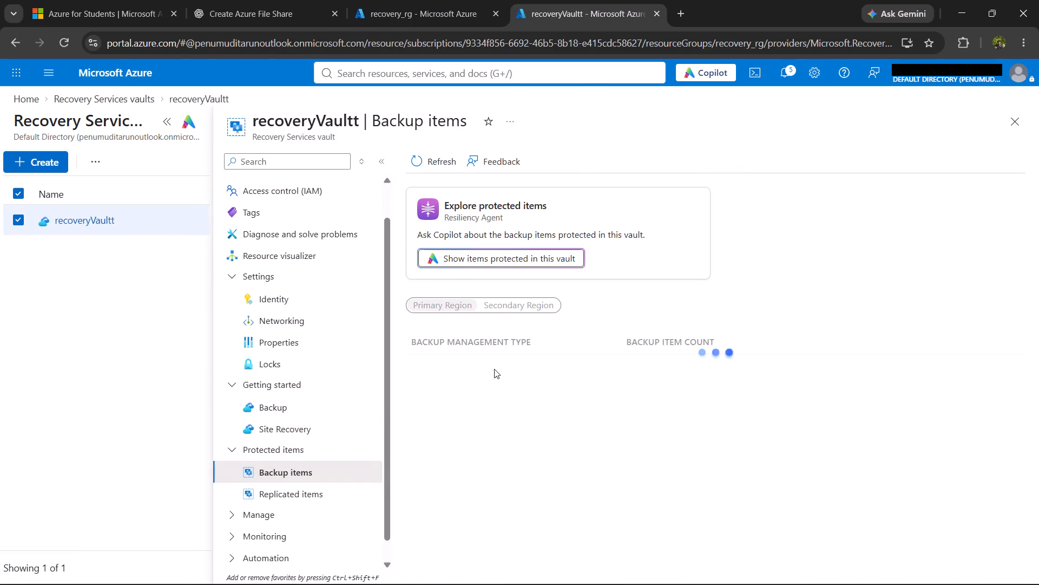
pyautogui.click(494, 369)
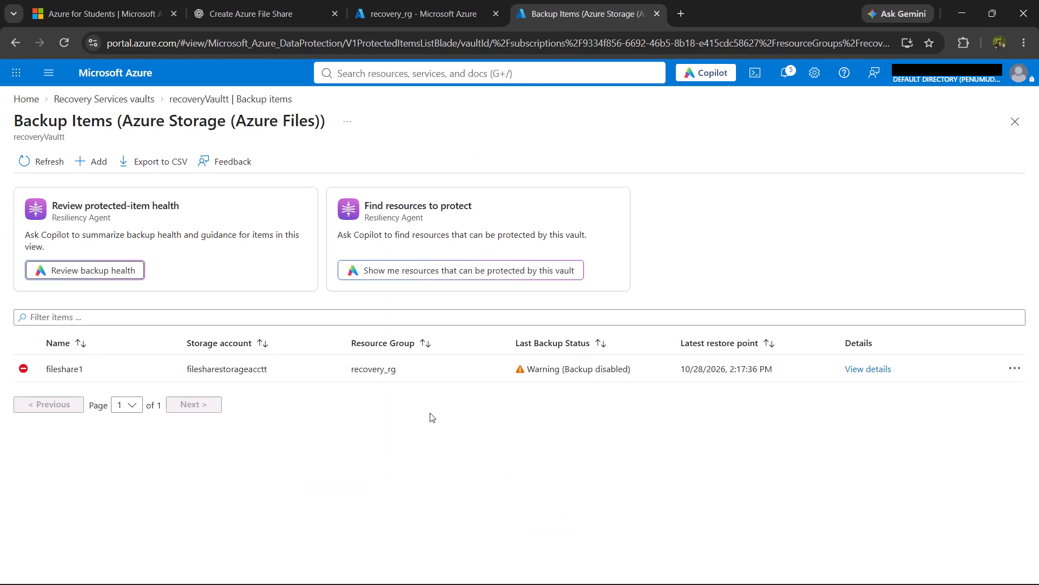
pyautogui.scroll(-1, 430, 413)
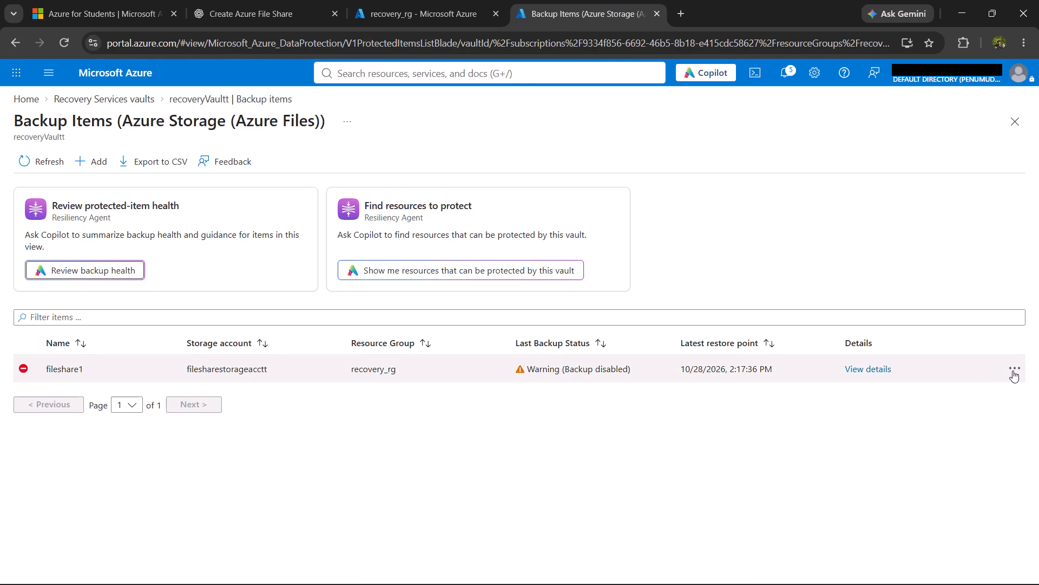
pyautogui.click(1012, 370)
pyautogui.click(782, 503)
pyautogui.click(40, 164)
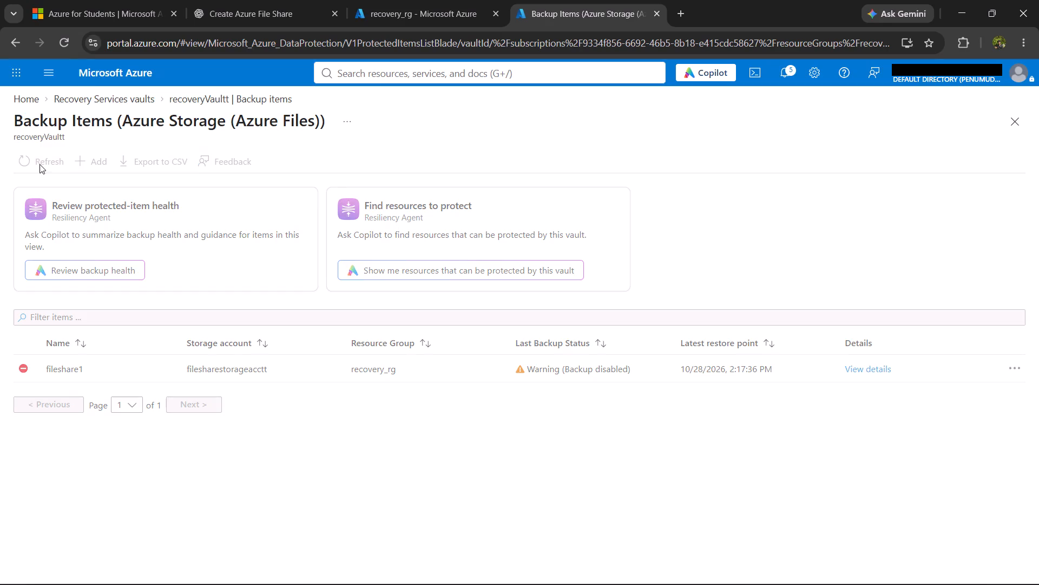
pyautogui.click(21, 366)
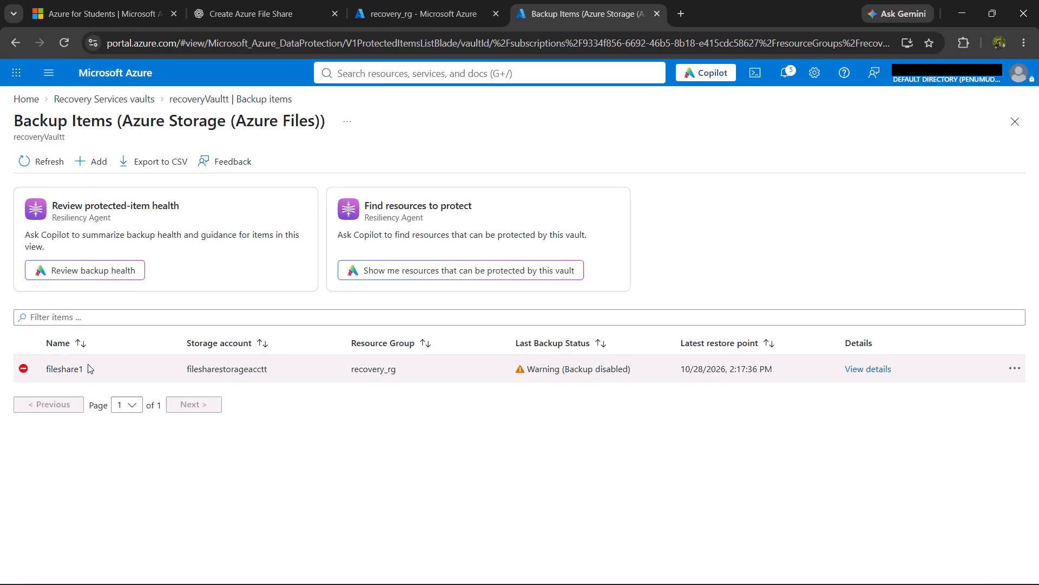
pyautogui.rightClick(88, 364)
pyautogui.click(364, 408)
# Delete the recovery_rg resource group, entering recovery_rg as confirmation, and close its overview.
pyautogui.click(412, 0)
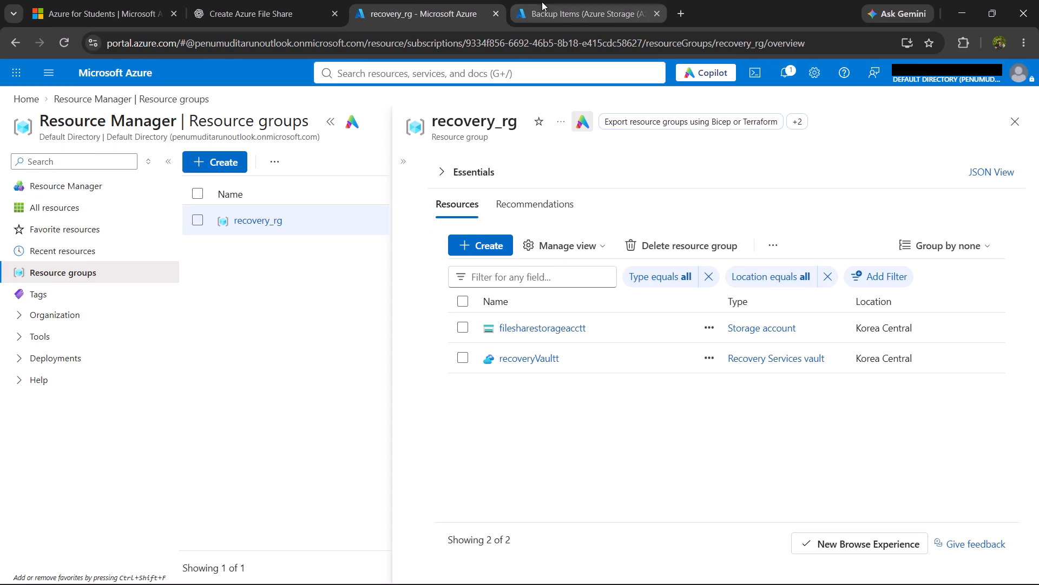
pyautogui.click(670, 249)
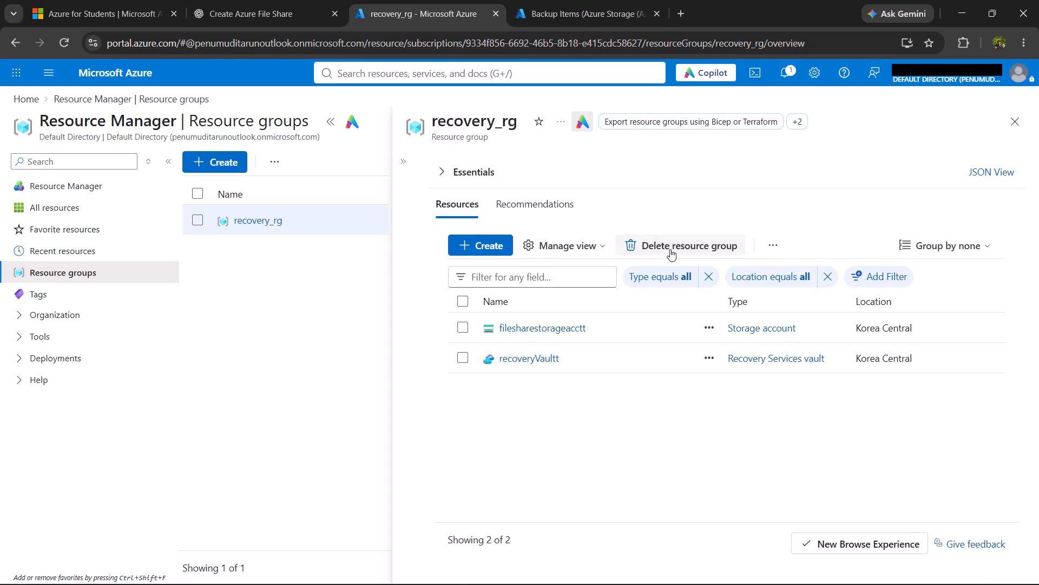
pyautogui.click(556, 200)
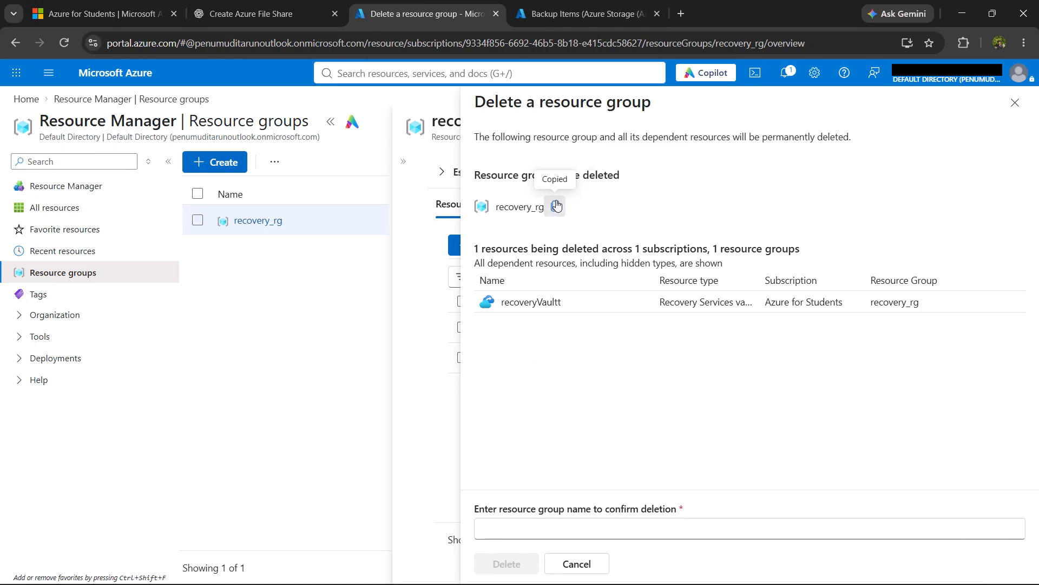
pyautogui.click(511, 537)
pyautogui.hotkey('ctrl', 'v')
pyautogui.click(503, 572)
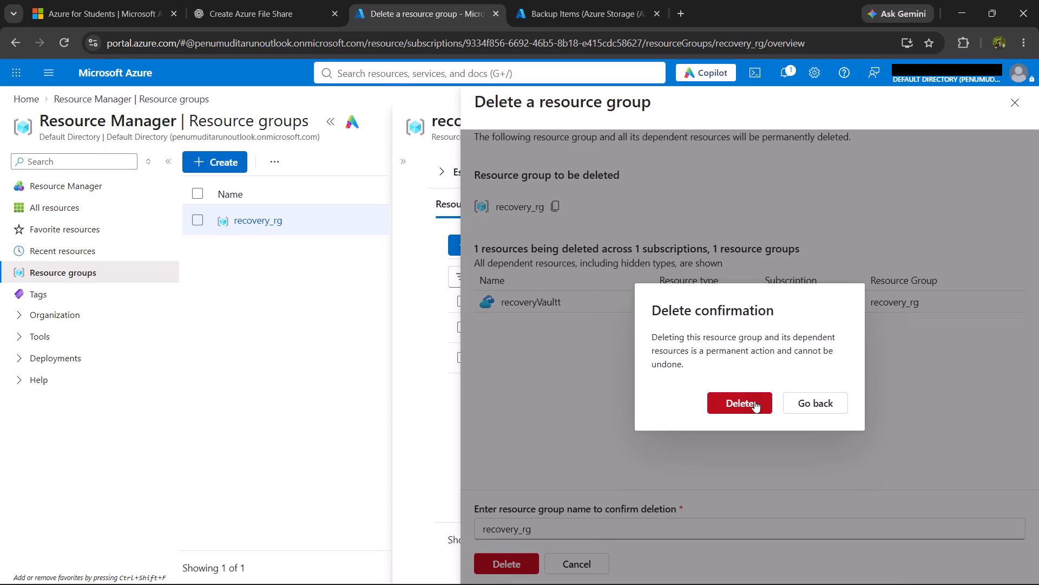
pyautogui.click(754, 402)
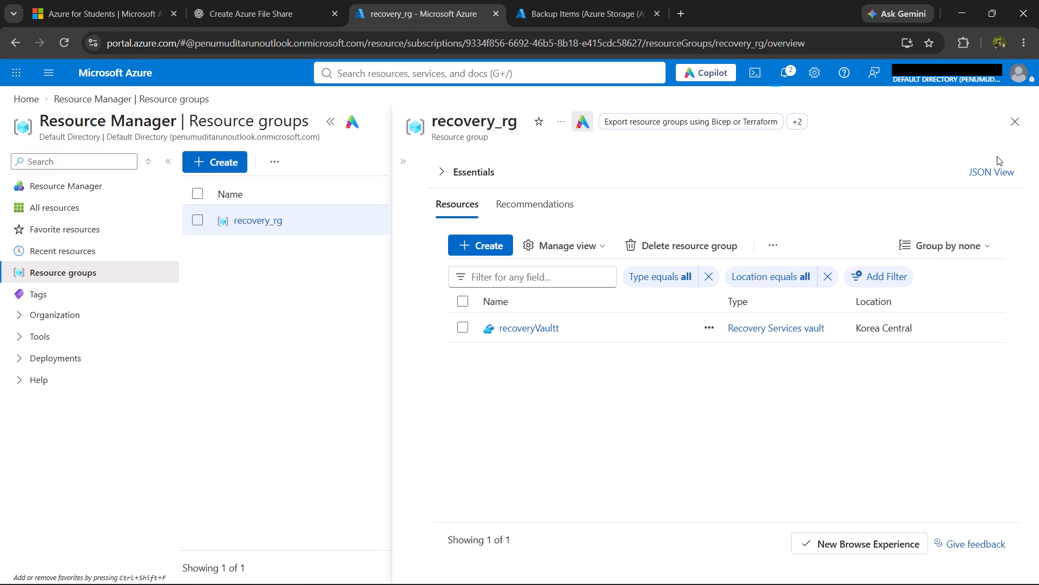
pyautogui.click(1014, 125)
# Return to the portal home page and dismiss the older notifications about deleting recovery_rg and stopping fileshare1's backup.
pyautogui.click(31, 95)
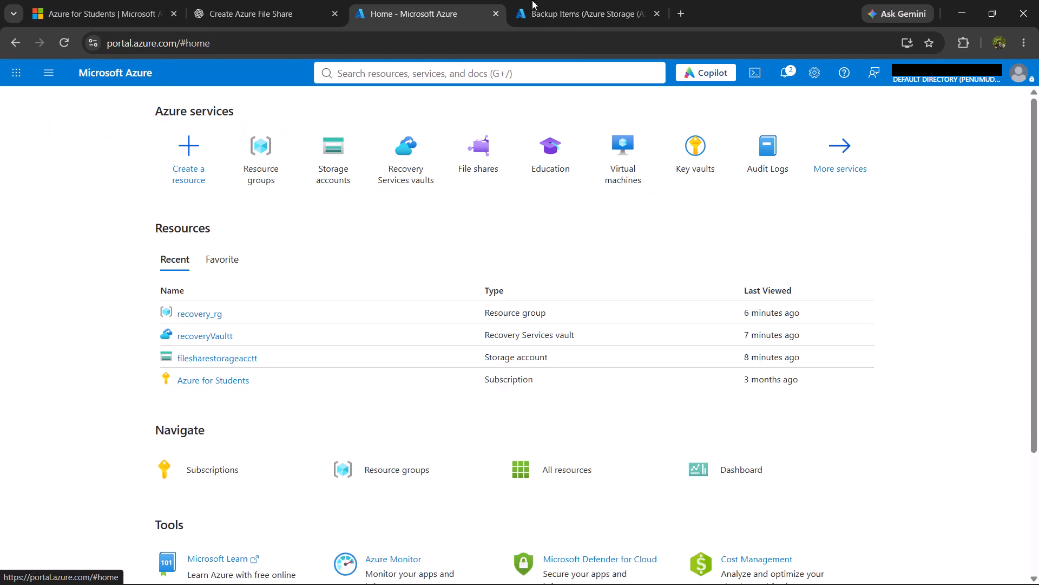
pyautogui.click(776, 72)
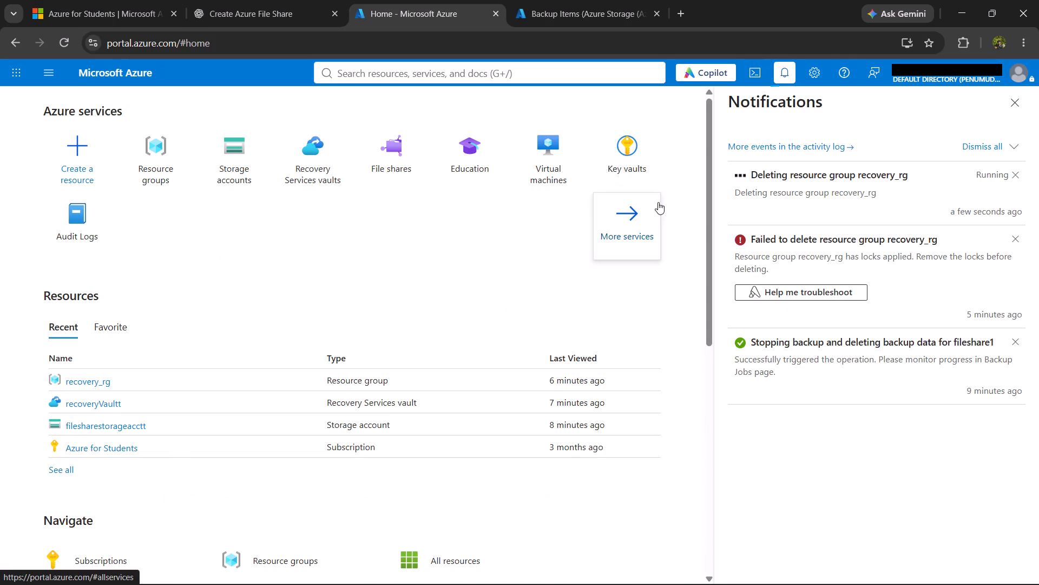
pyautogui.click(1014, 242)
pyautogui.click(1014, 242)
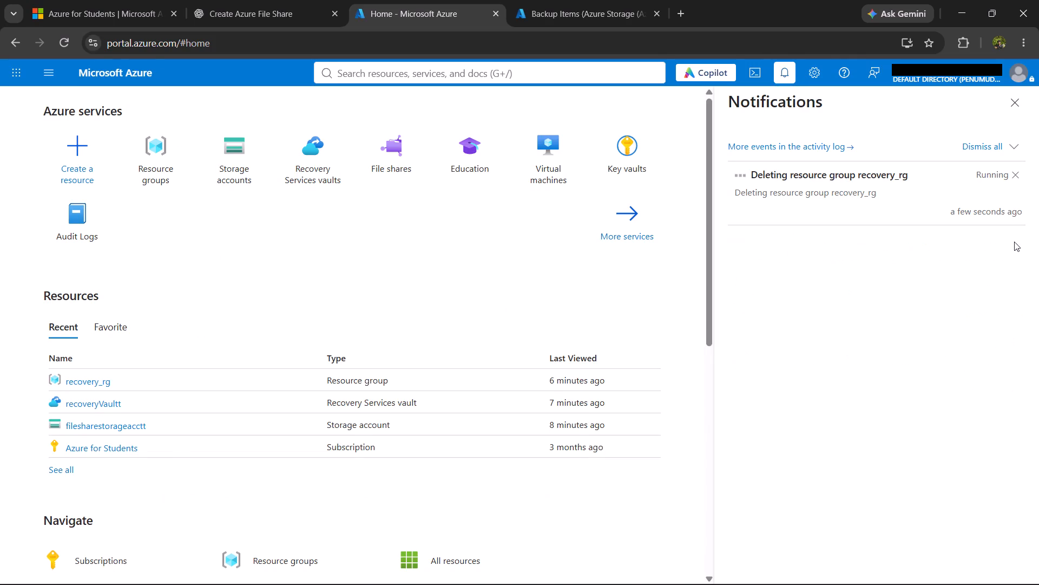